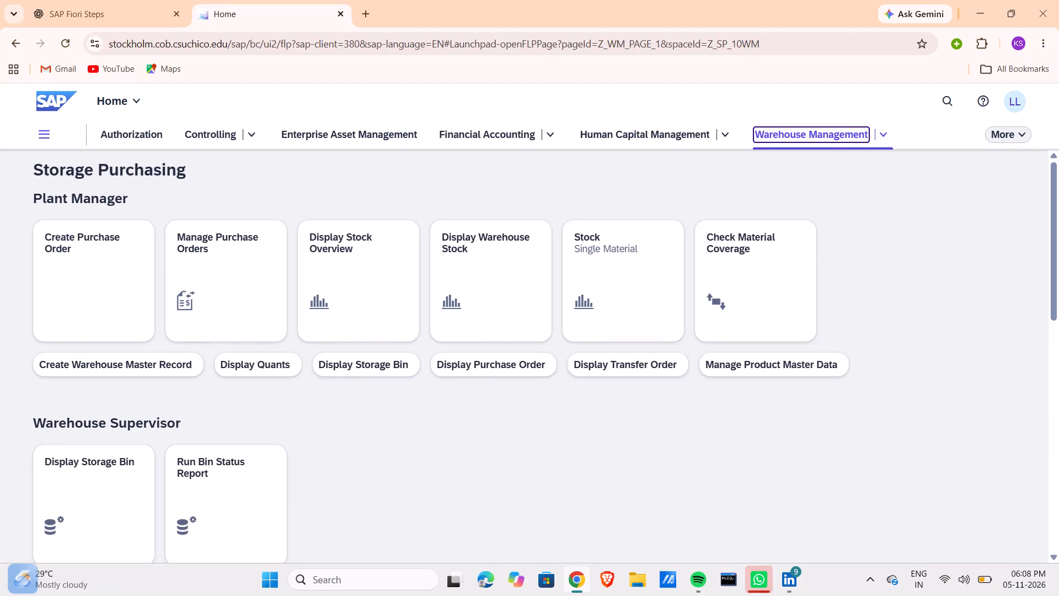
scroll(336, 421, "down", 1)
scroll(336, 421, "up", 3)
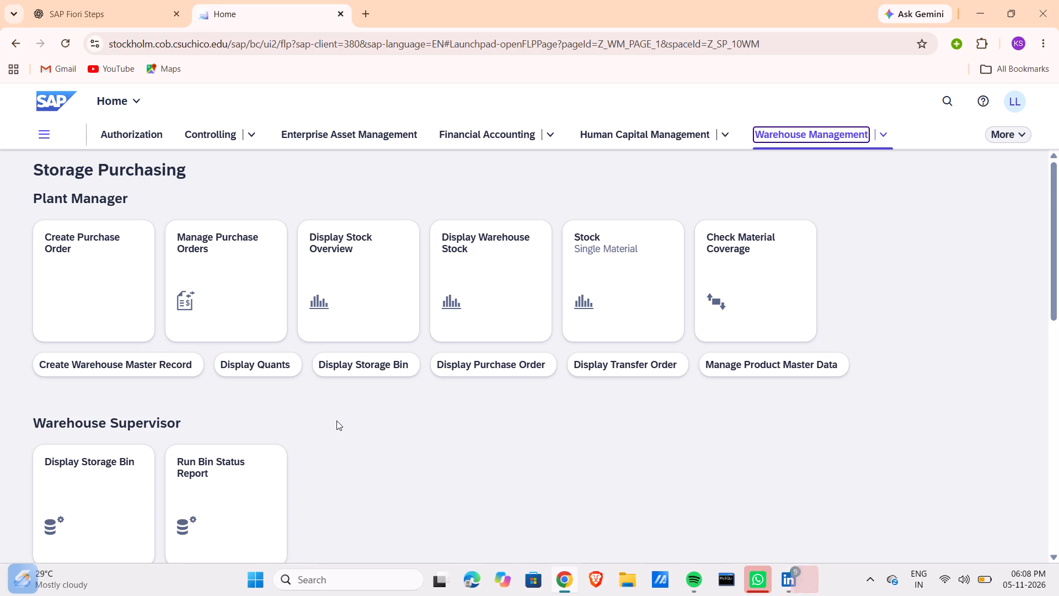
Run the Bin Status Report for warehouse number 100 with storage bin pattern STBN*126.
scroll(336, 421, "down", 1)
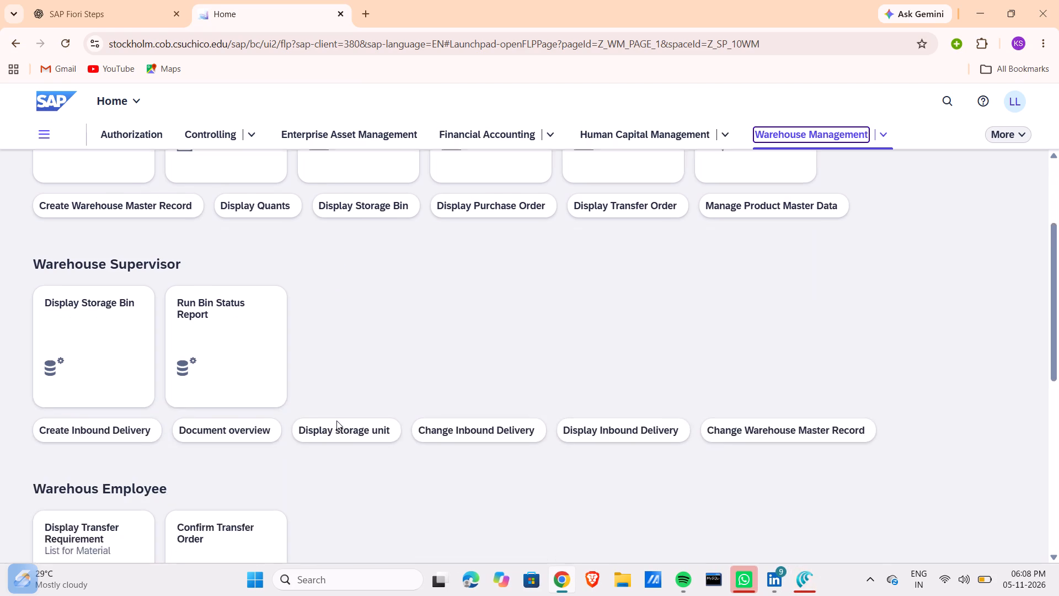
scroll(336, 421, "down", 2)
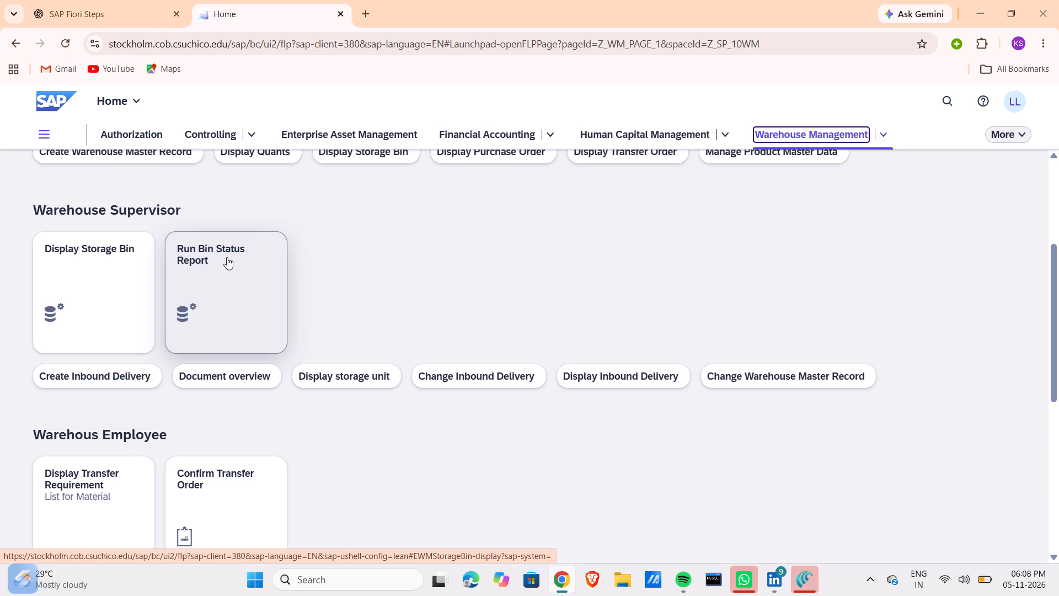
left_click(202, 249)
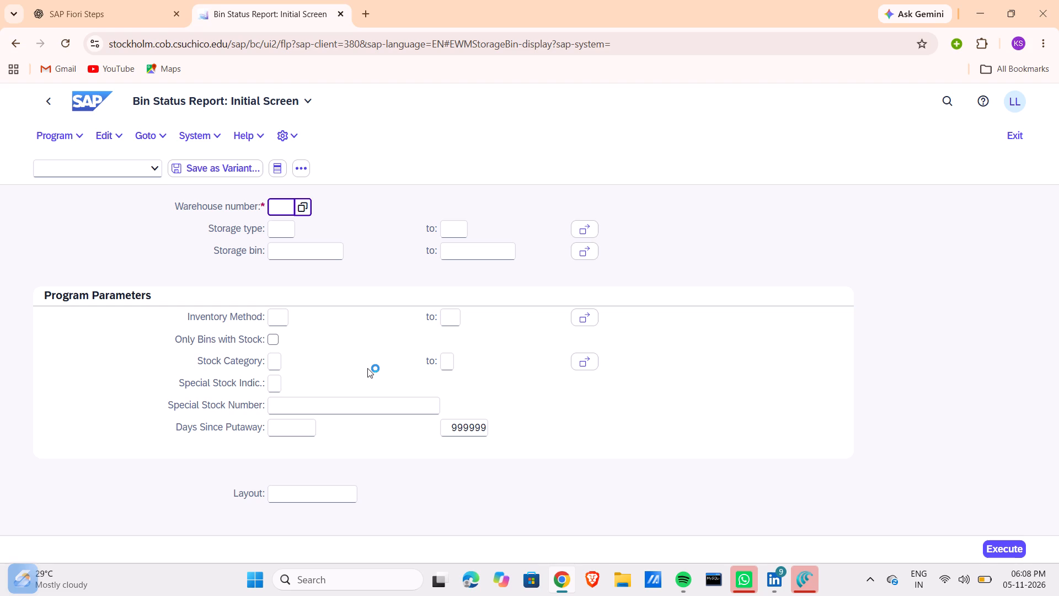
left_click(285, 254)
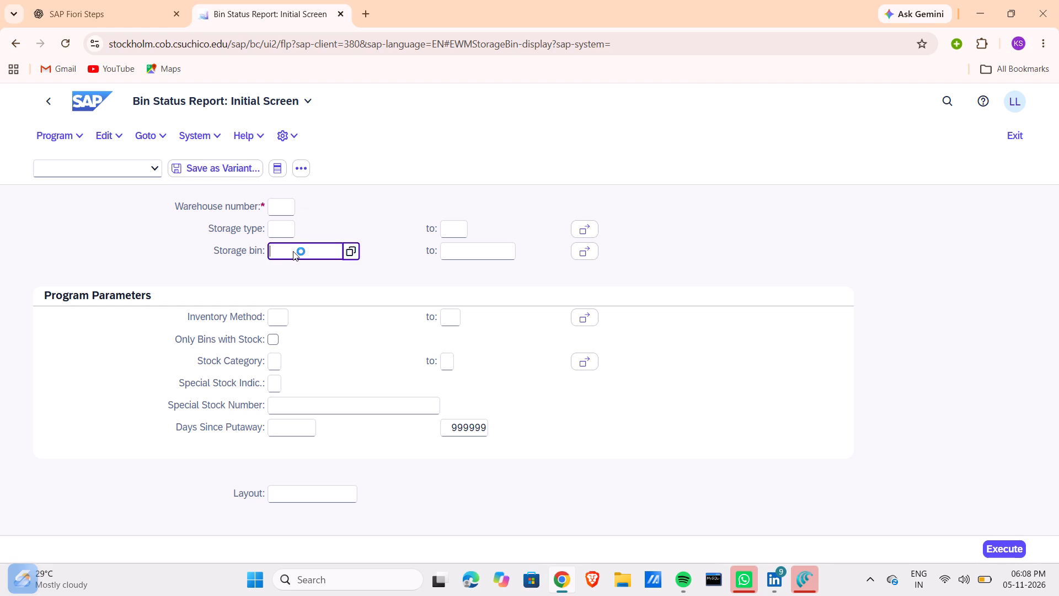
type("STBN")
key("shift+asterisk")
type("126")
left_click(321, 249)
left_click(996, 552)
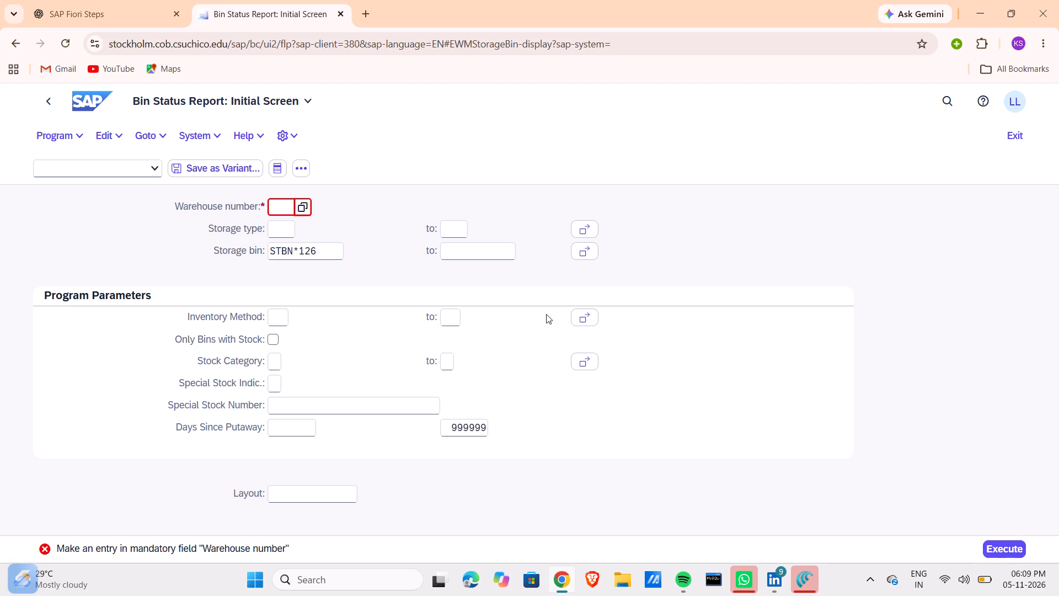
left_click(279, 206)
type("100")
left_click(997, 550)
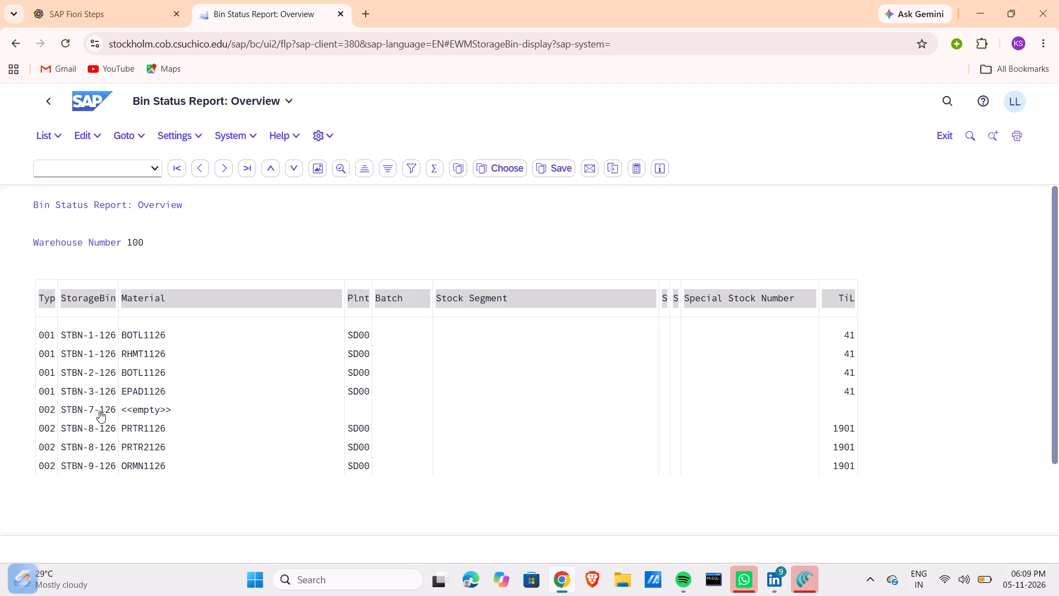
Copy the storage bin name STBN-7-126 from the bin status overview.
left_click_drag(61, 406, 96, 413)
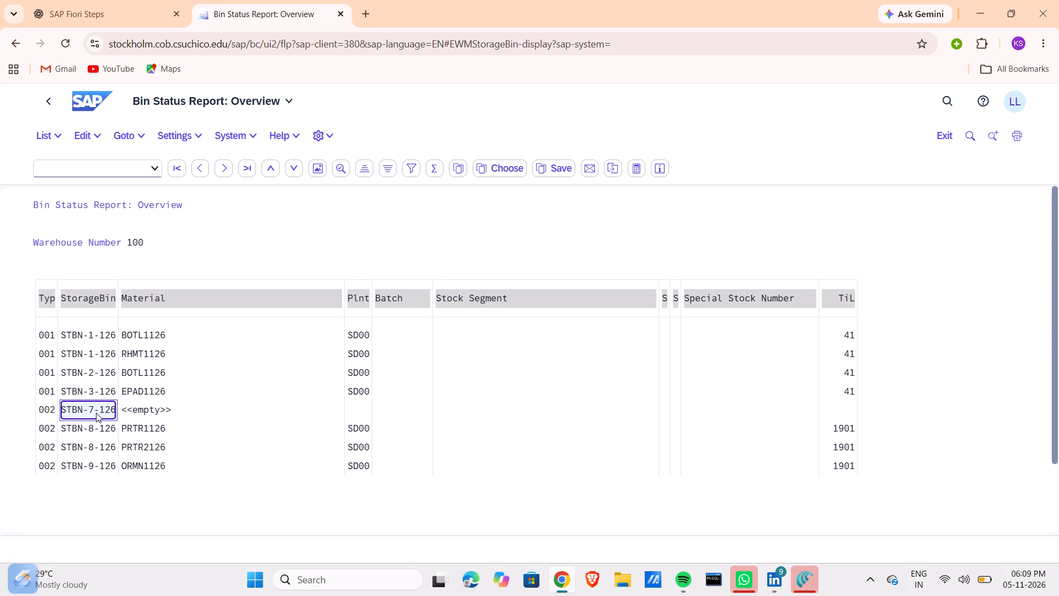
left_click_drag(96, 413, 103, 412)
key("ctrl+c")
left_click(217, 416)
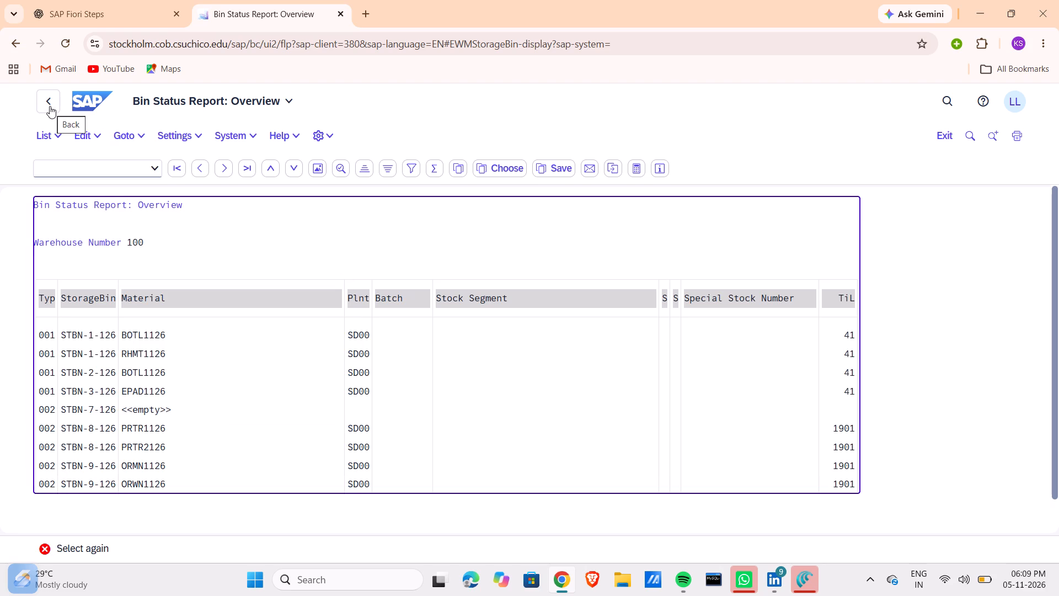
Leave the report and open Display Transfer Requirement (List for Material) from the Warehouse Management space's employee section.
left_click(105, 97)
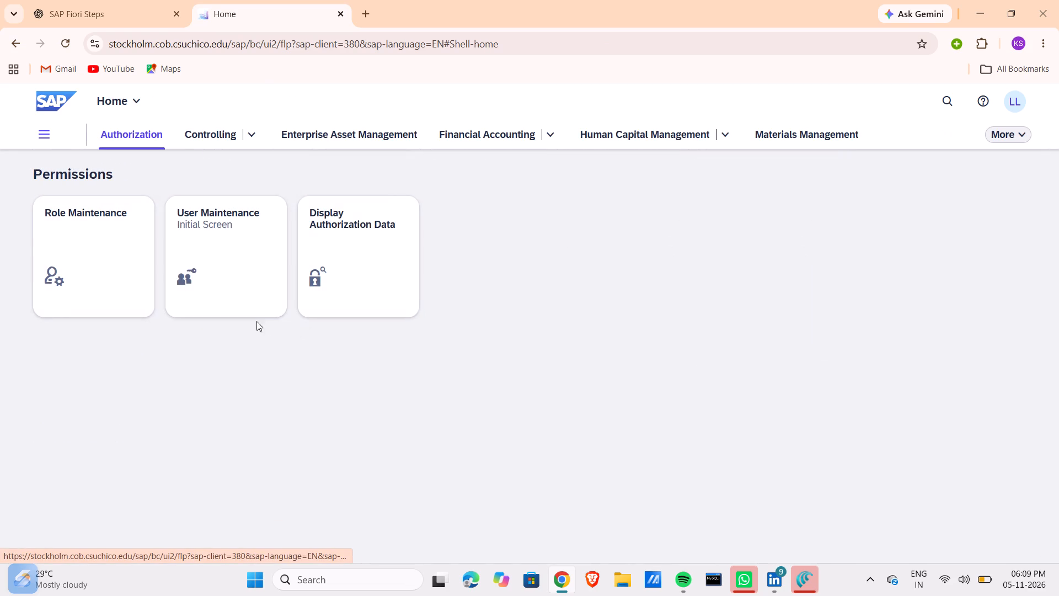
left_click(809, 130)
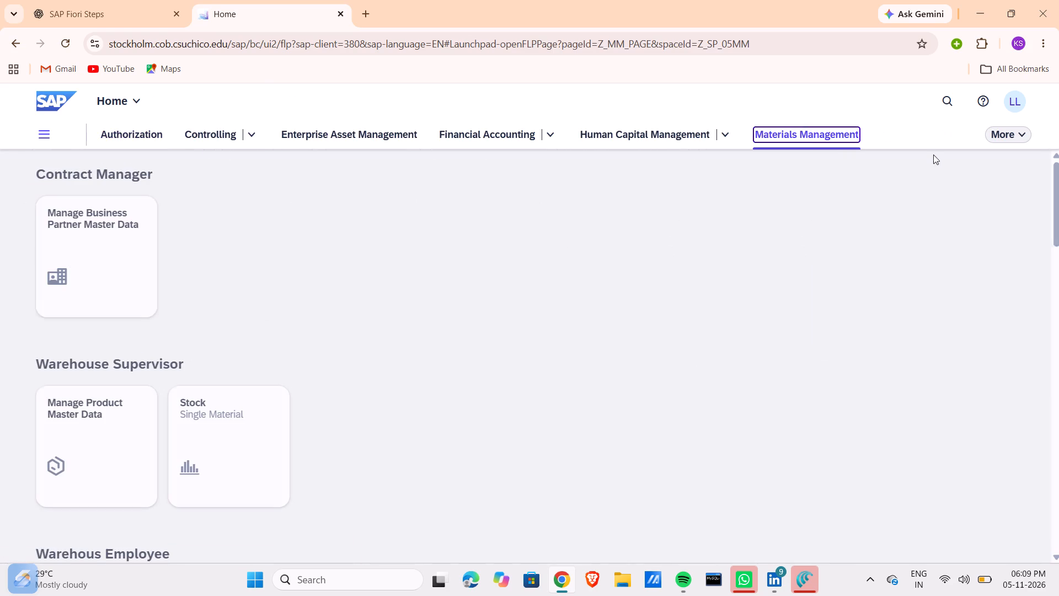
left_click(986, 134)
left_click(899, 266)
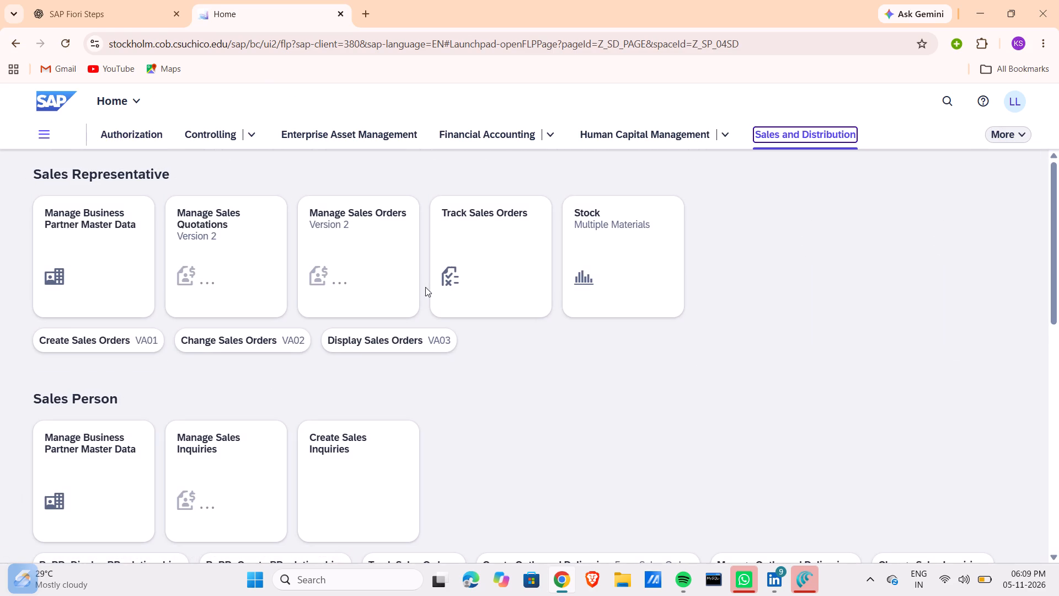
left_click(1031, 134)
left_click(1014, 134)
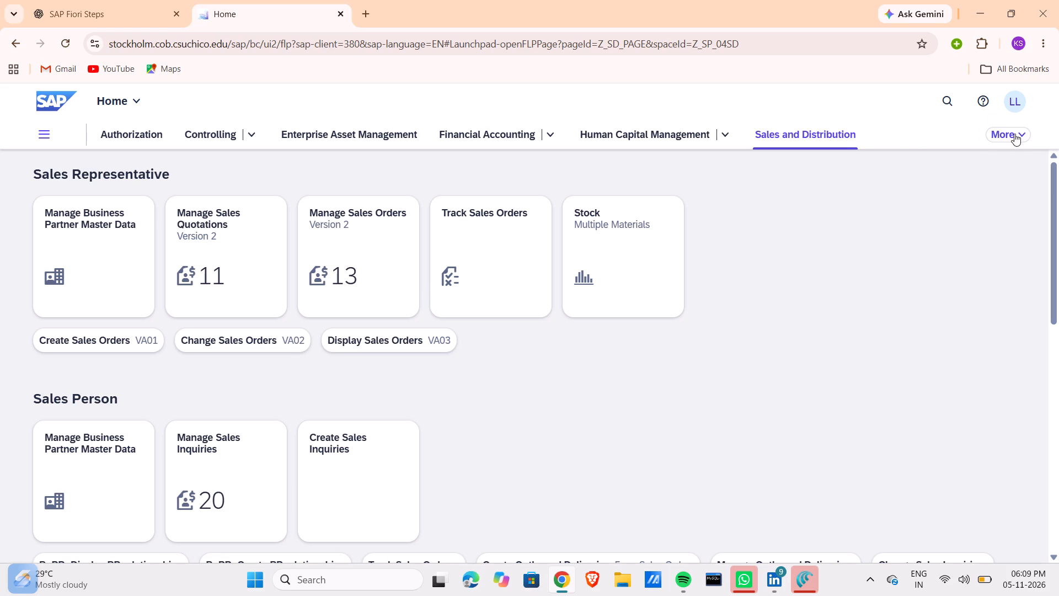
left_click(923, 336)
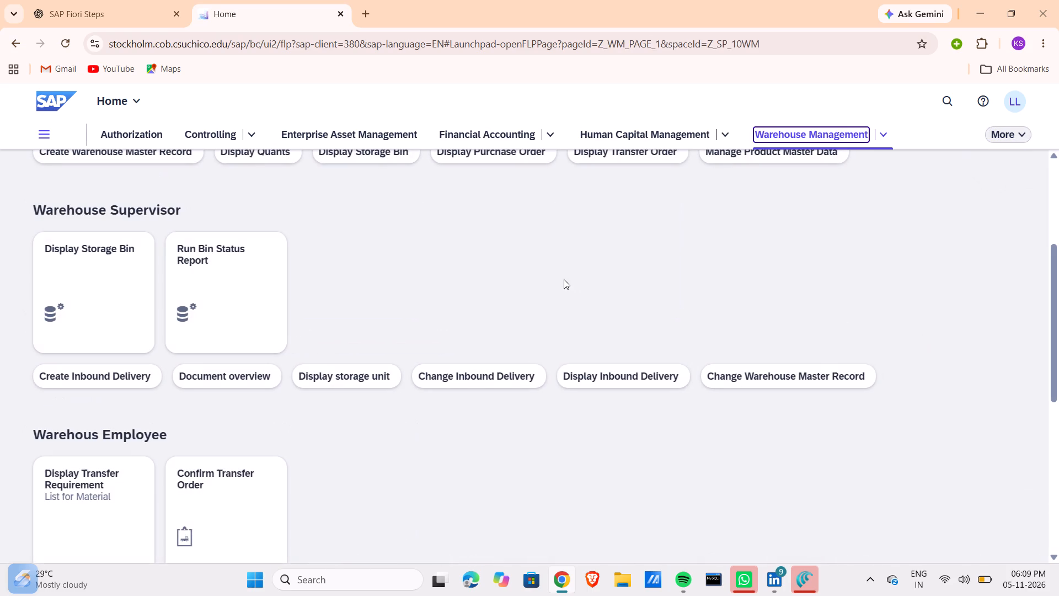
scroll(333, 261, "down", 3)
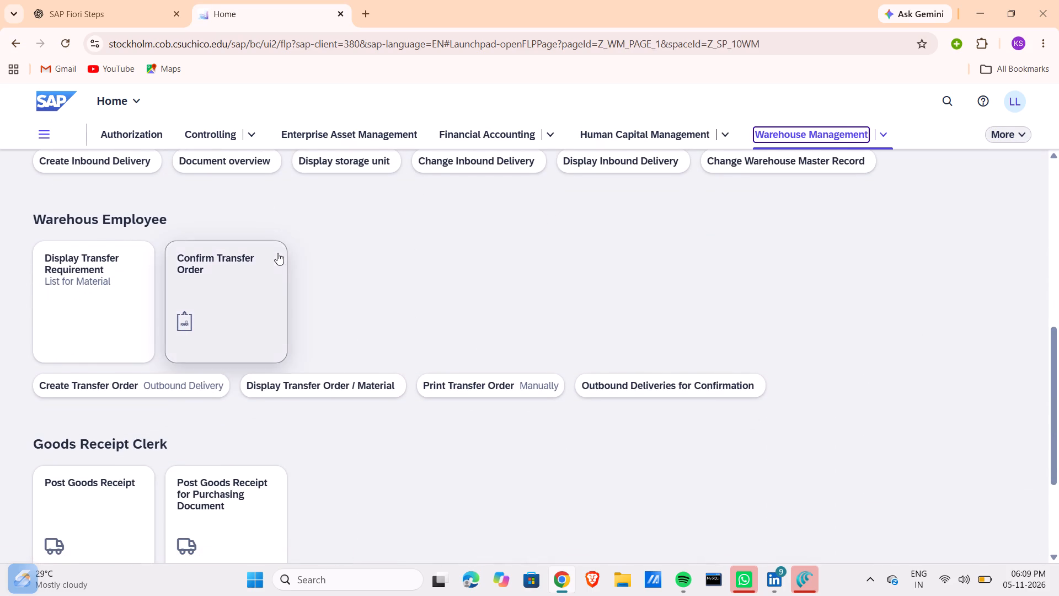
left_click(65, 259)
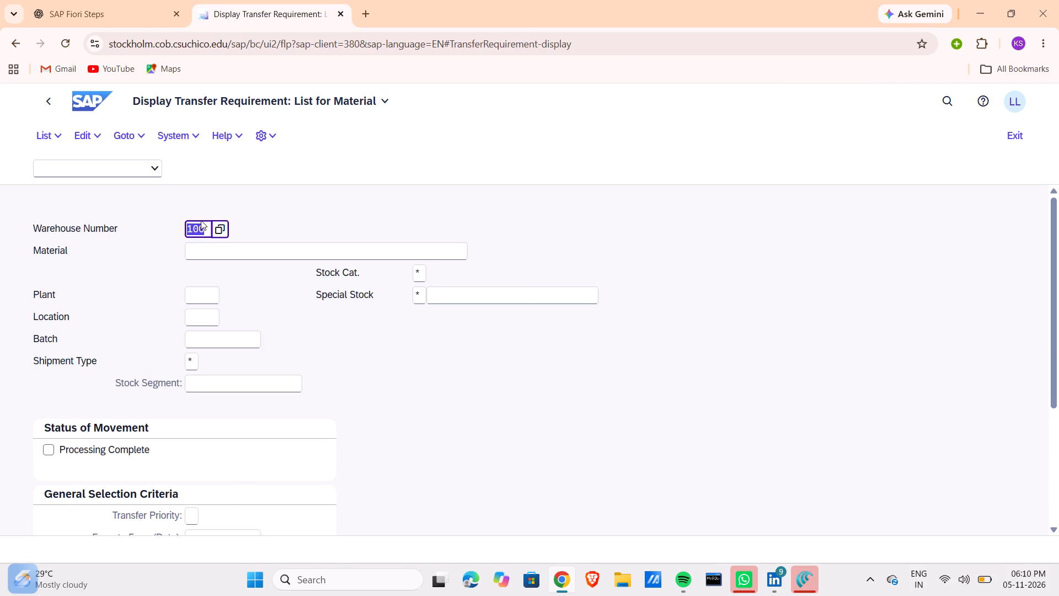
List the transfer requirements for material KPAD1126 at plant SD00 in warehouse 100.
left_click(201, 222)
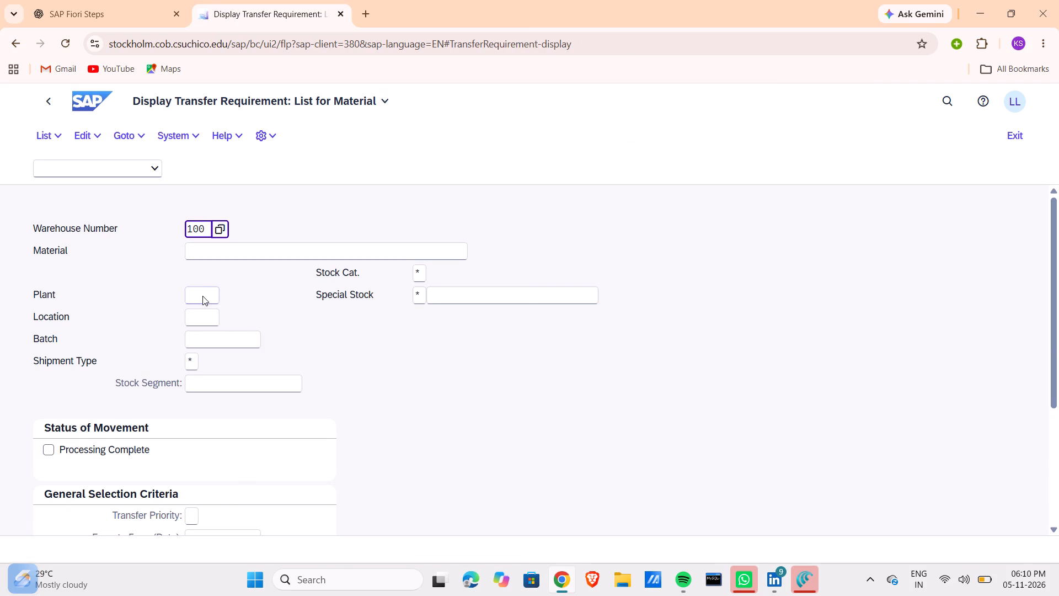
left_click(202, 296)
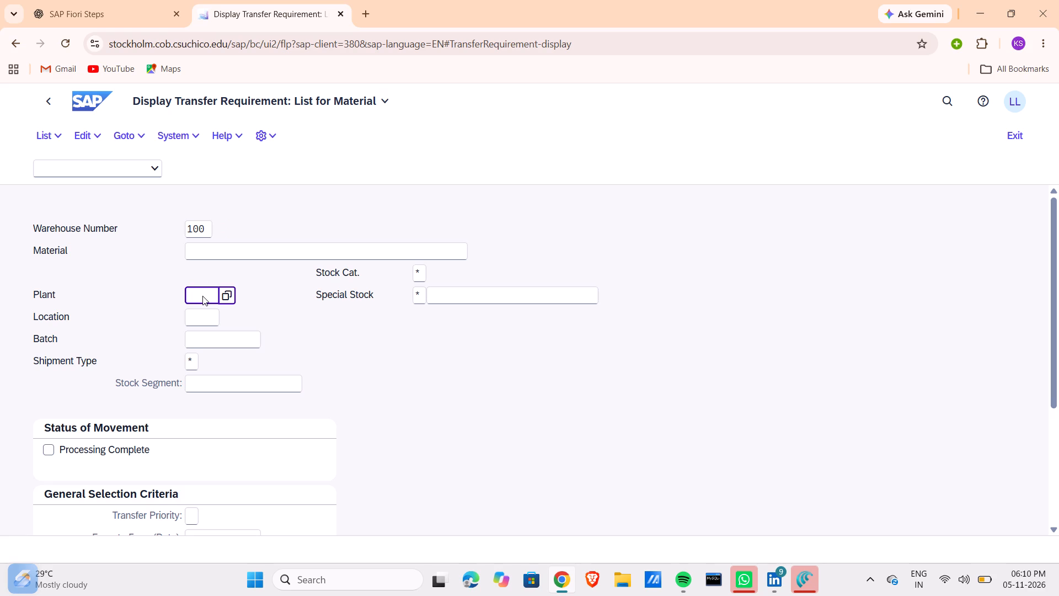
type("SD00")
left_click(214, 359)
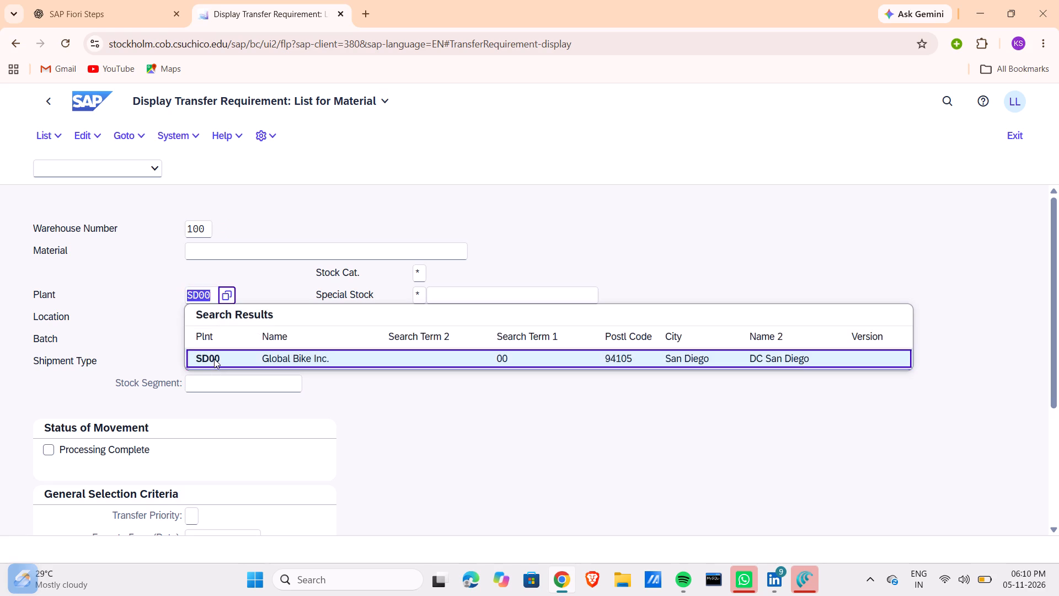
left_click(207, 247)
type("KPAD1")
type("126")
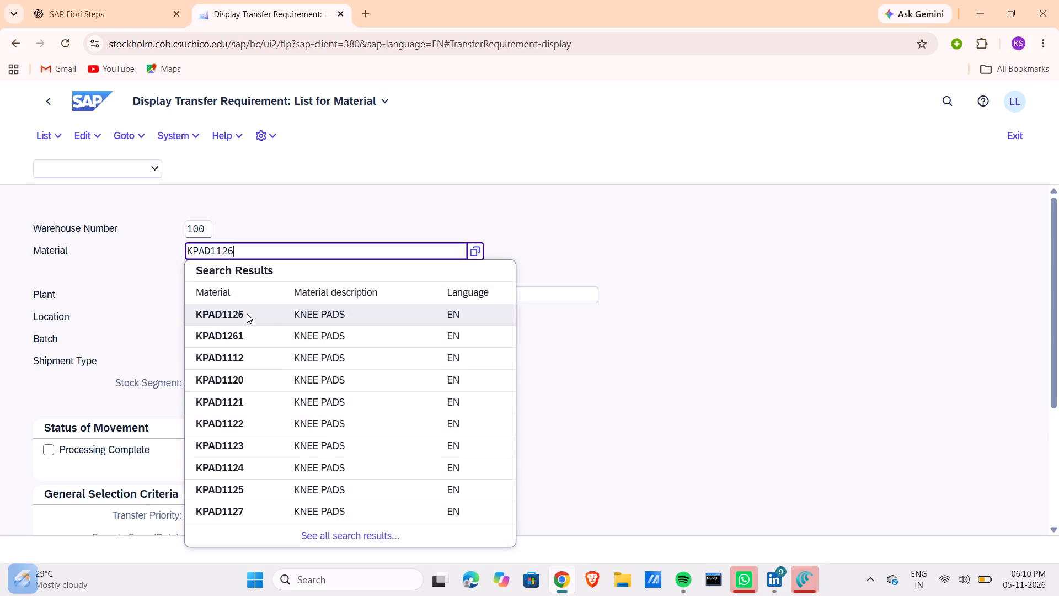
left_click(247, 313)
left_click(368, 420)
scroll(368, 420, "down", 2)
scroll(368, 420, "up", 2)
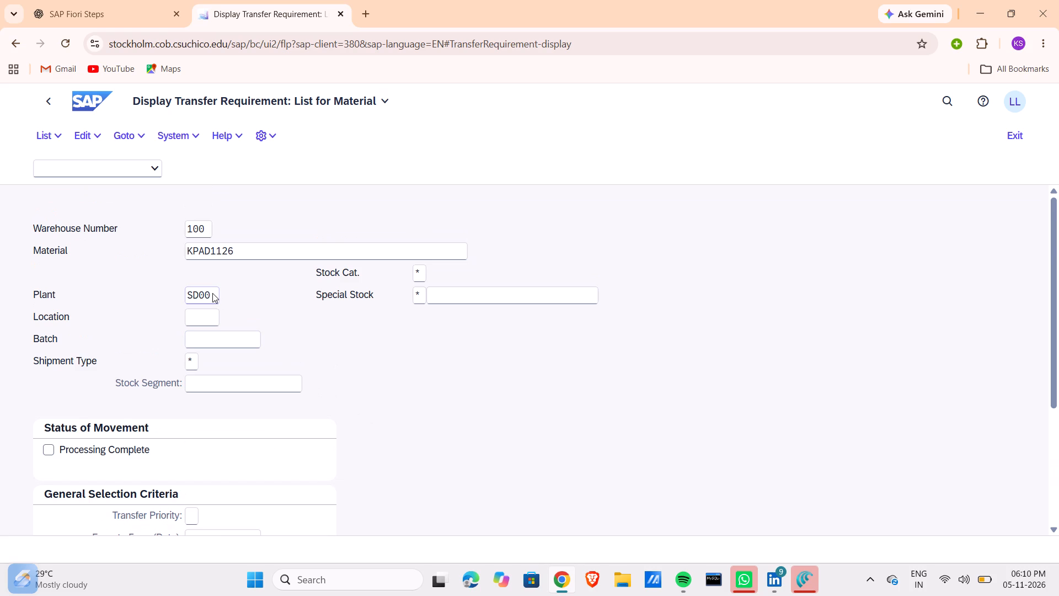
left_click(212, 293)
key("Return")
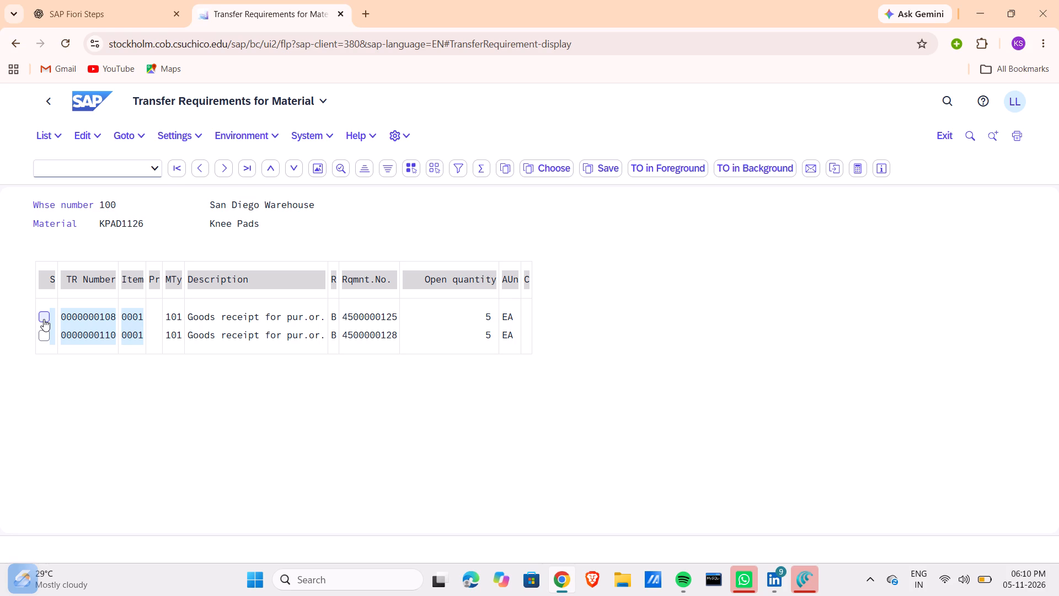
left_click(44, 319)
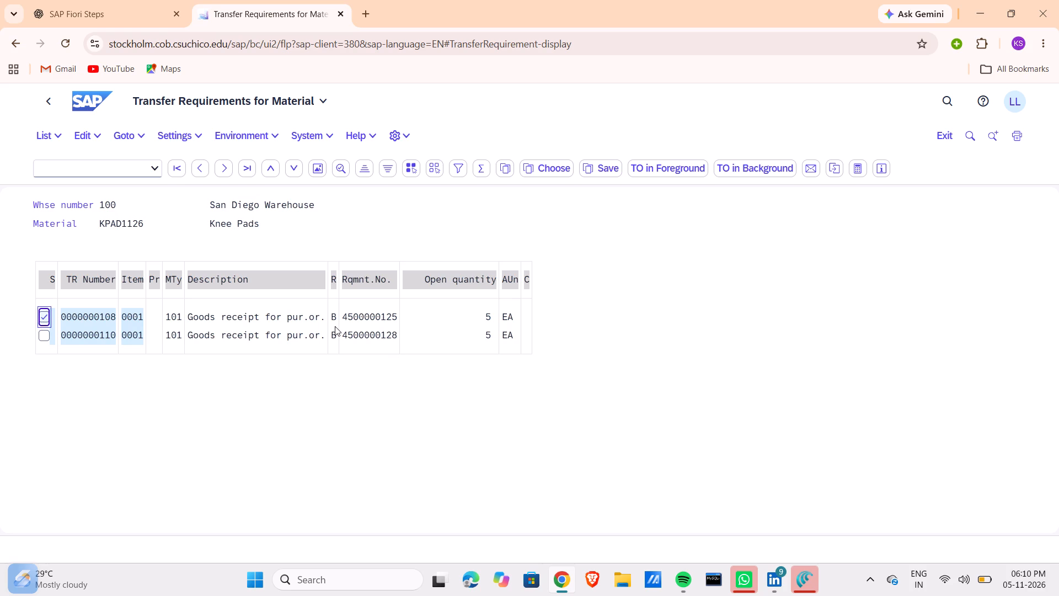
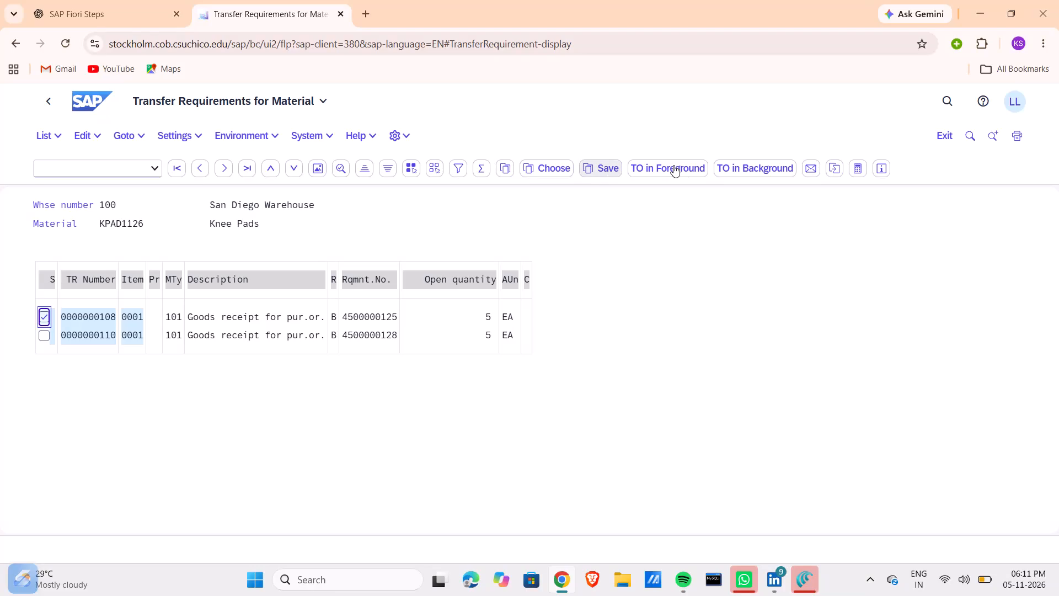
Create the transfer order in the foreground and carry the palletization of 1 storage unit with quantity 5 into item 1.
left_click(673, 165)
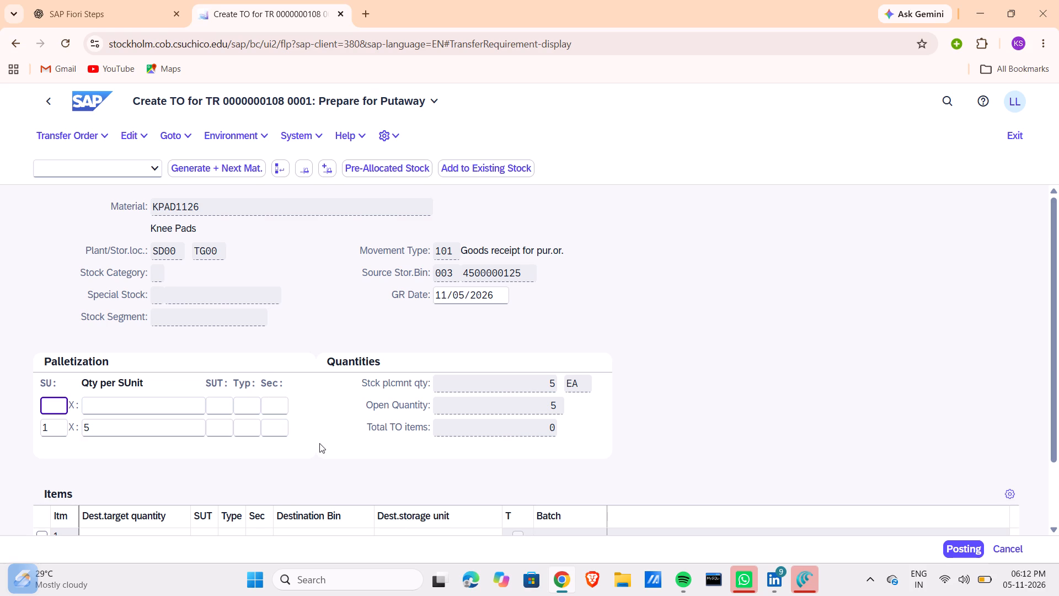
scroll(319, 443, "down", 1)
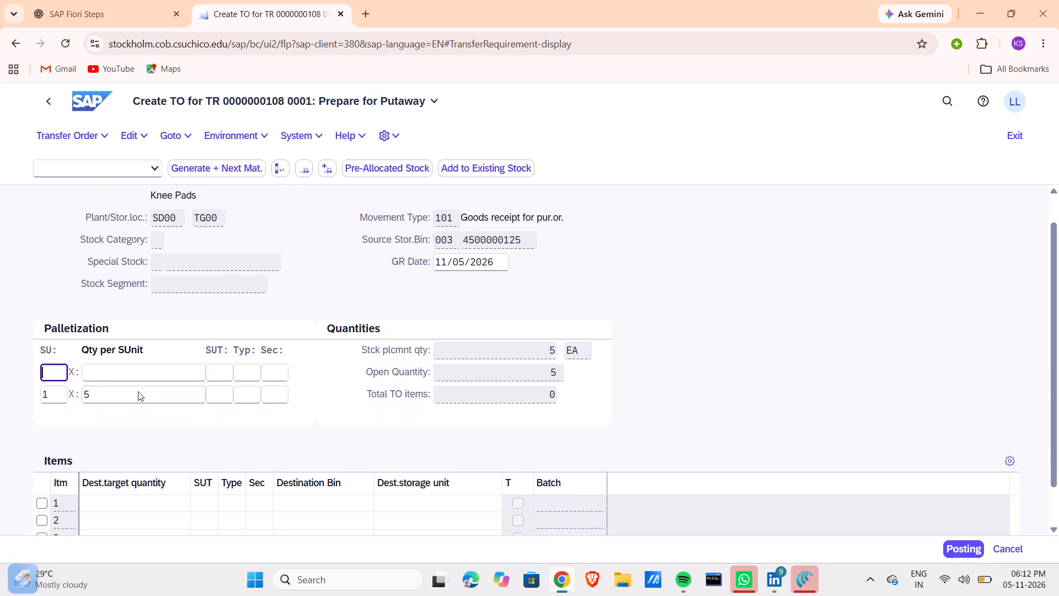
left_click(132, 391)
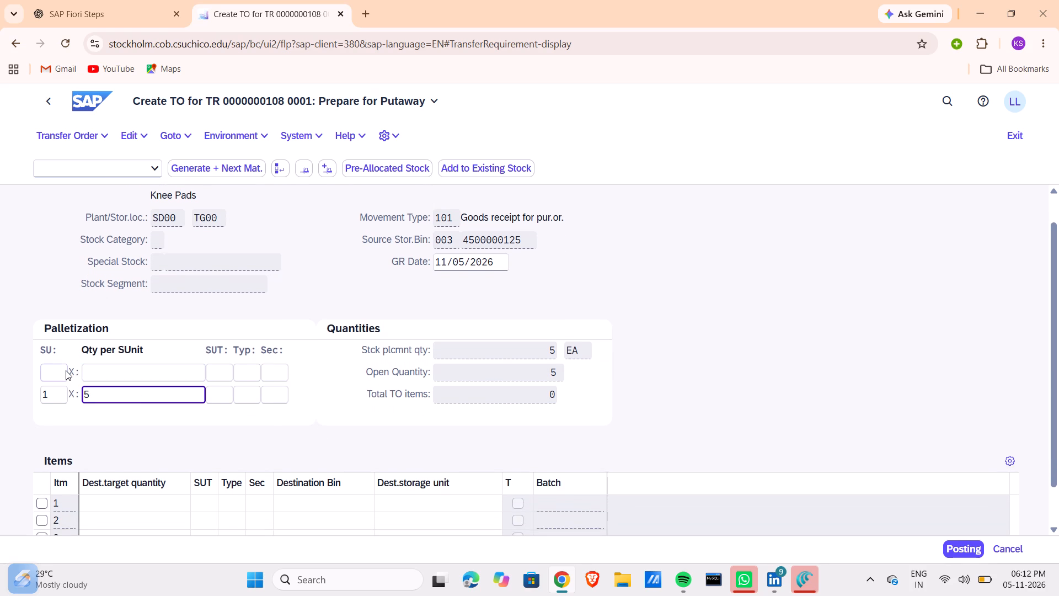
left_click(66, 370)
left_click(132, 396)
left_click(45, 395)
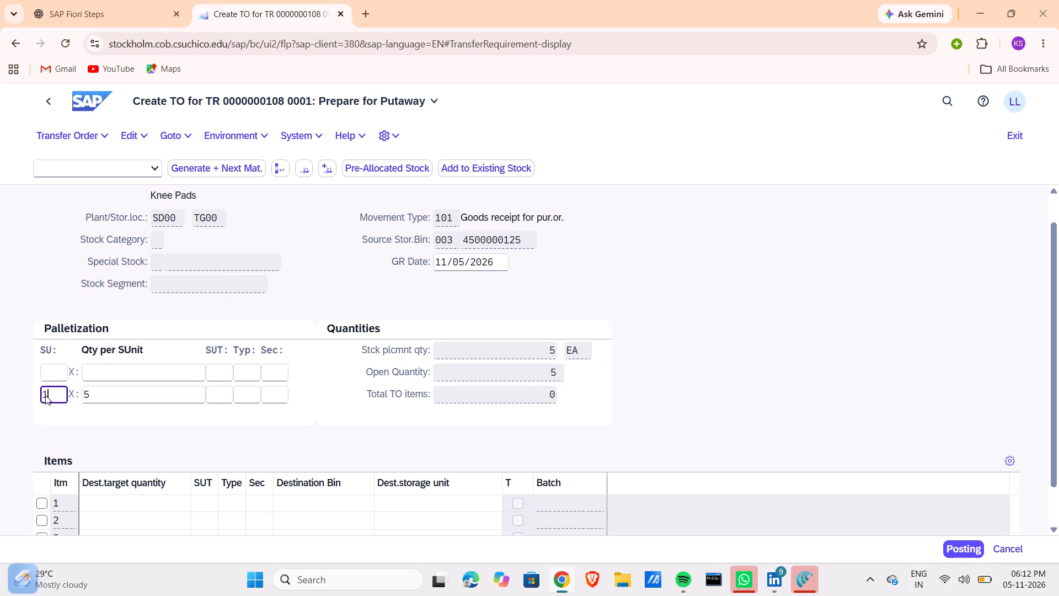
key("Return")
Set item 1's destination storage type to 001, Shelf Storage.
scroll(45, 395, "down", 2)
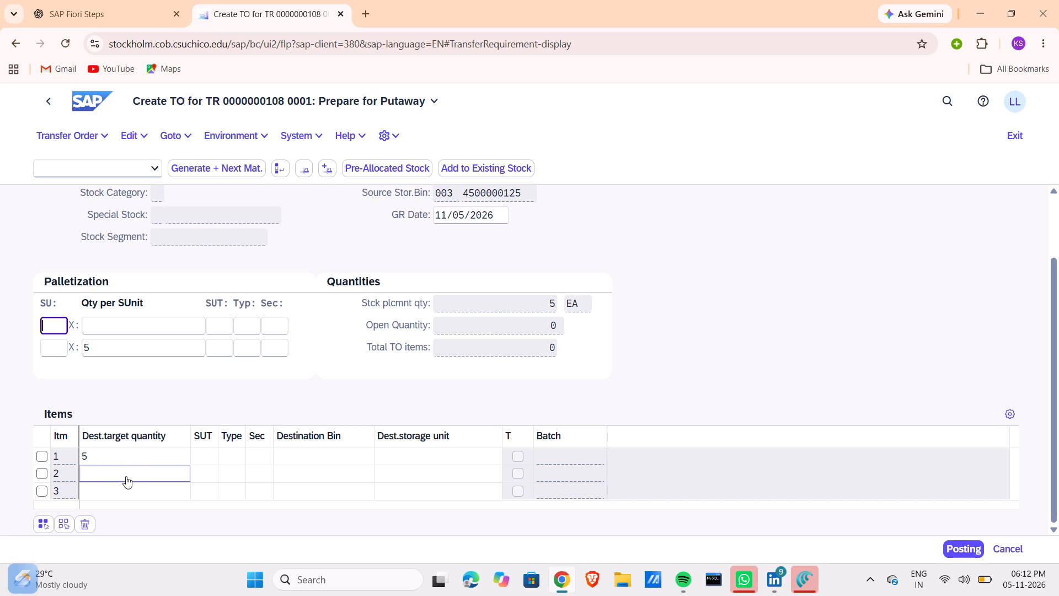
left_click(227, 457)
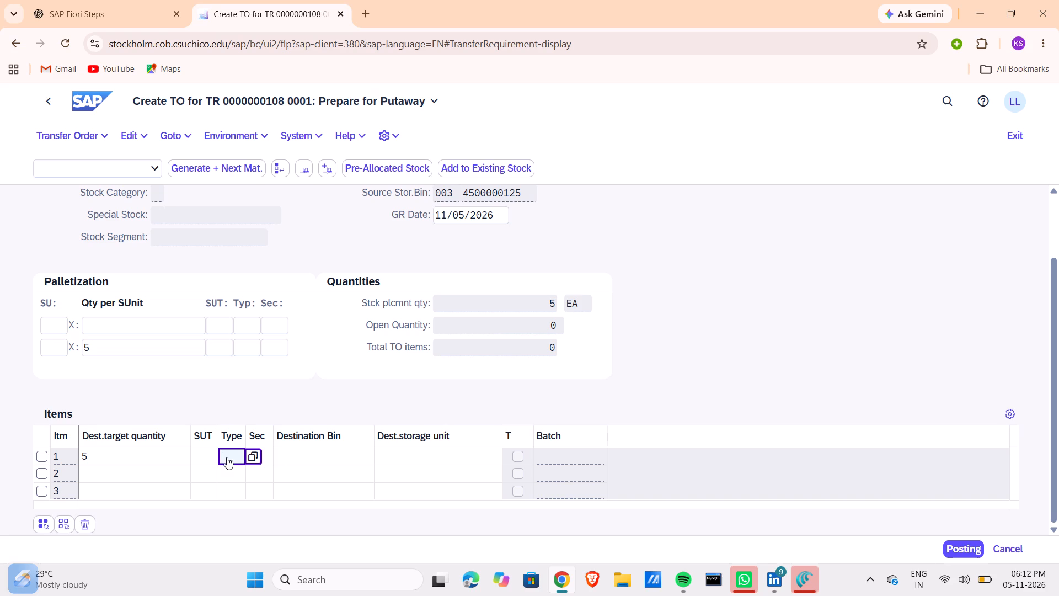
type("001")
left_click(251, 458)
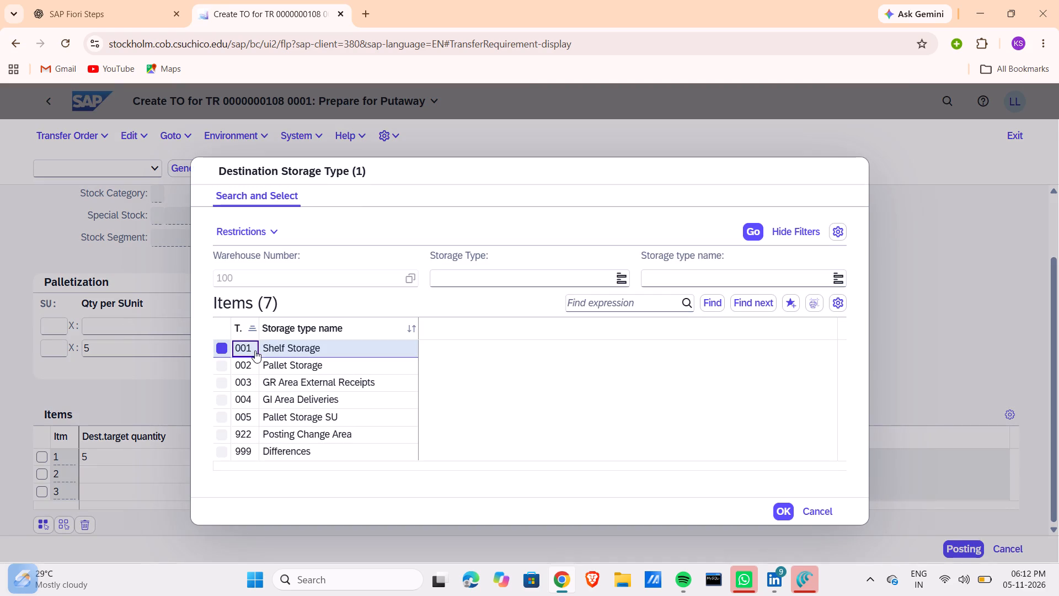
left_click(286, 346)
left_click(189, 433)
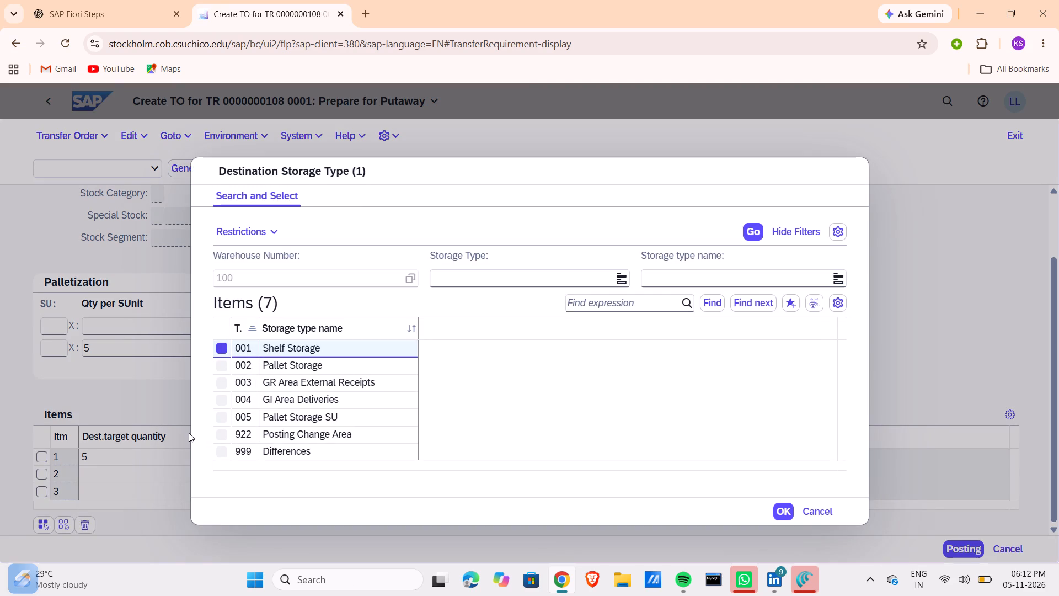
left_click(176, 454)
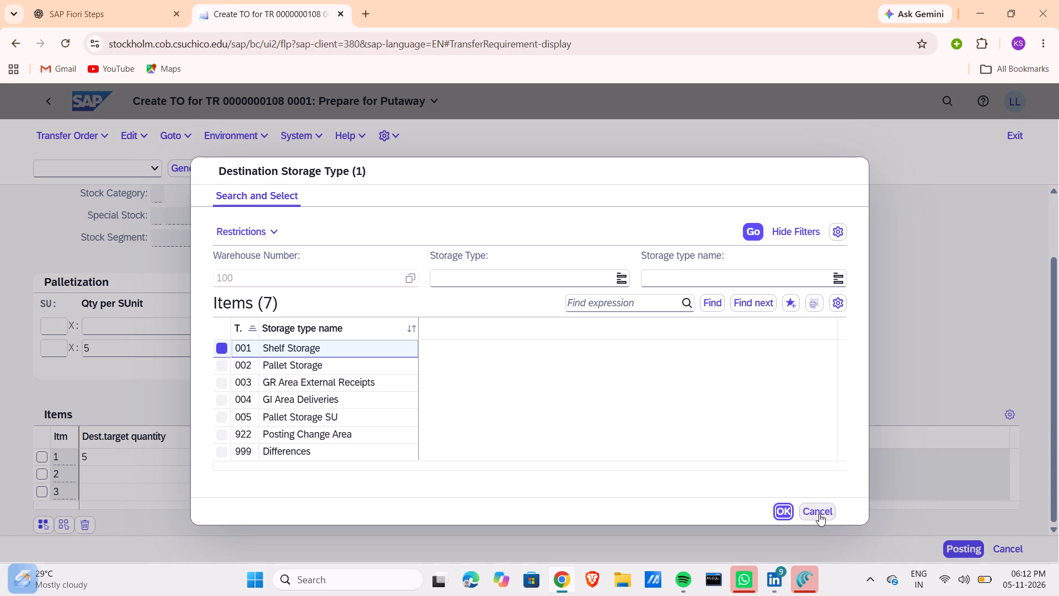
left_click(820, 514)
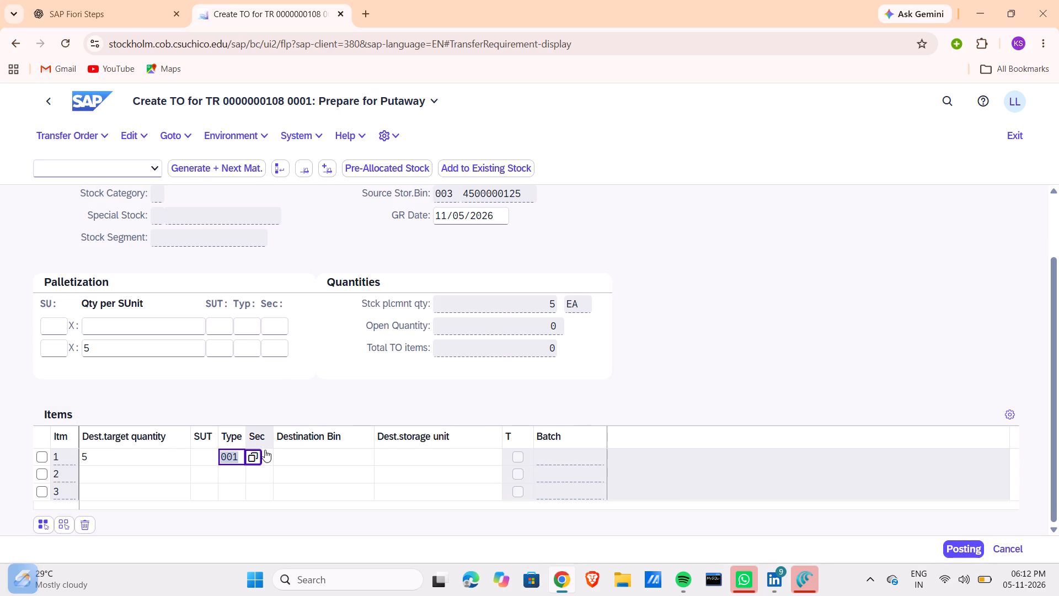
Enter storage section 001 and the copied destination bin STBN-7-126 for item 1.
left_click(266, 453)
type("001")
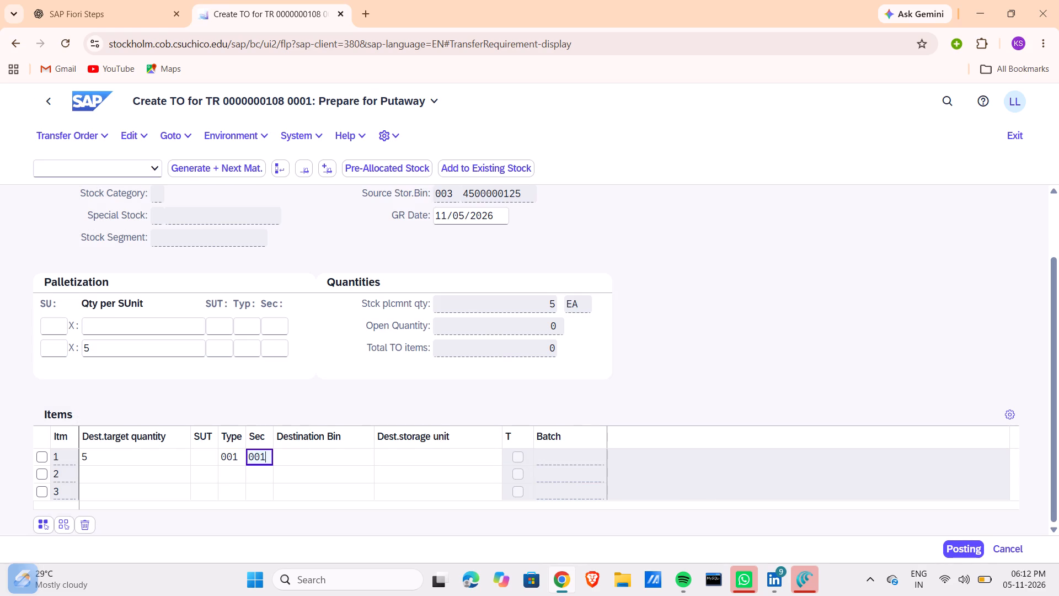
left_click(299, 457)
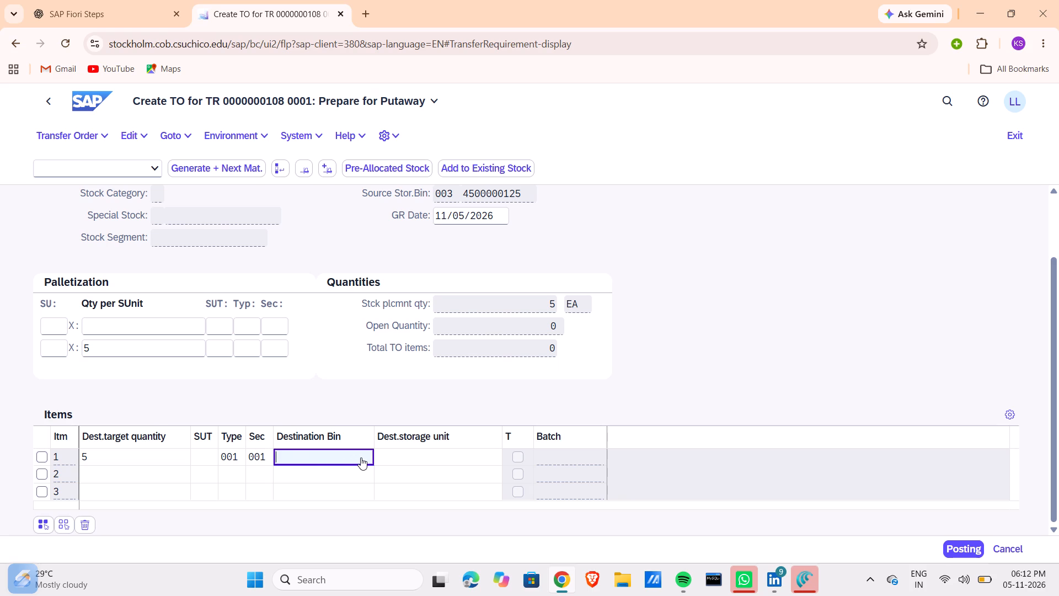
key("ctrl+v")
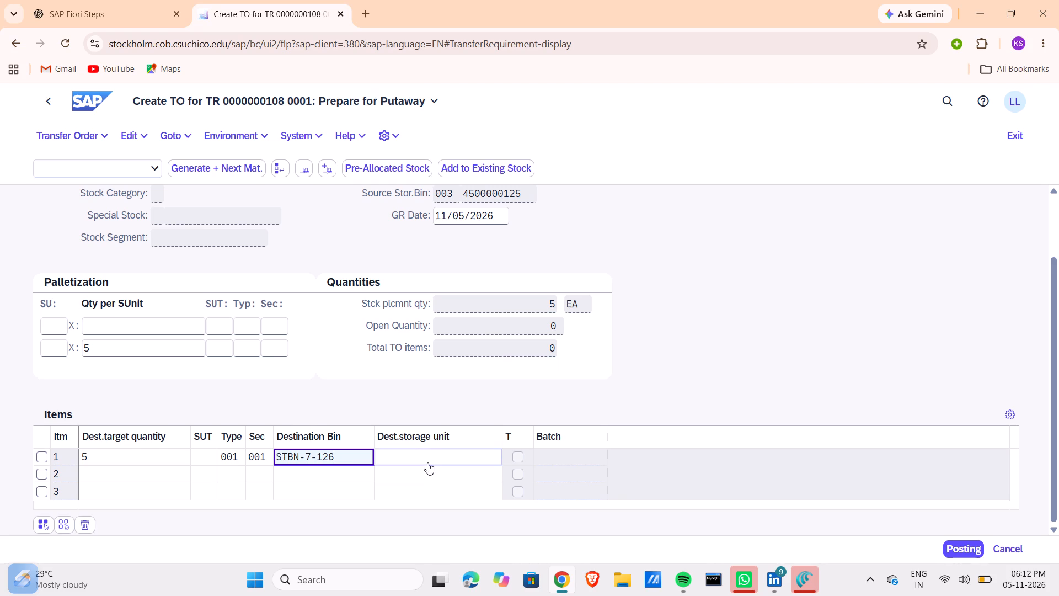
left_click(361, 456)
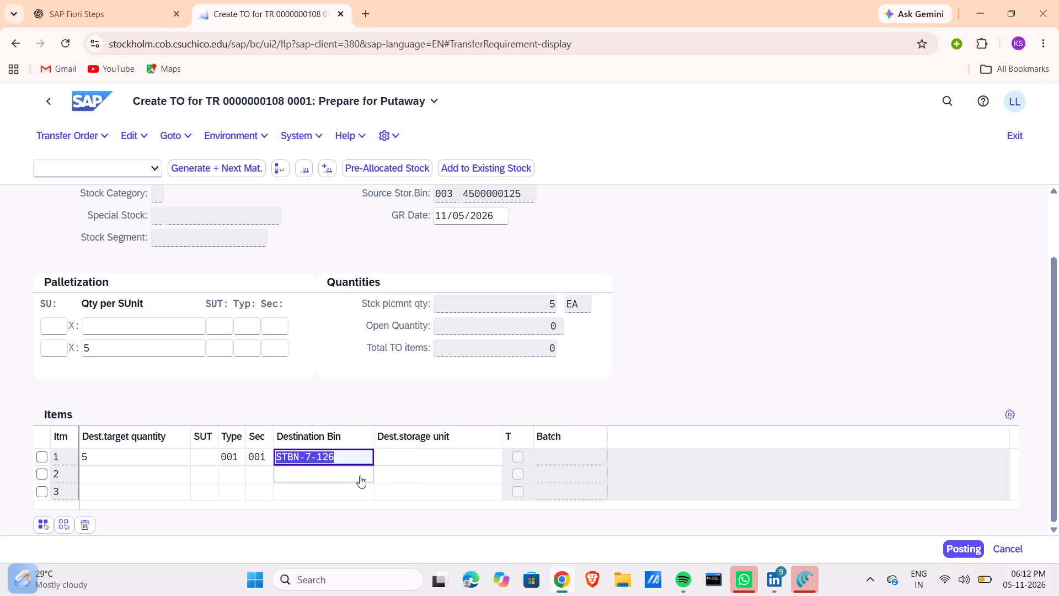
left_click(360, 476)
left_click(354, 464)
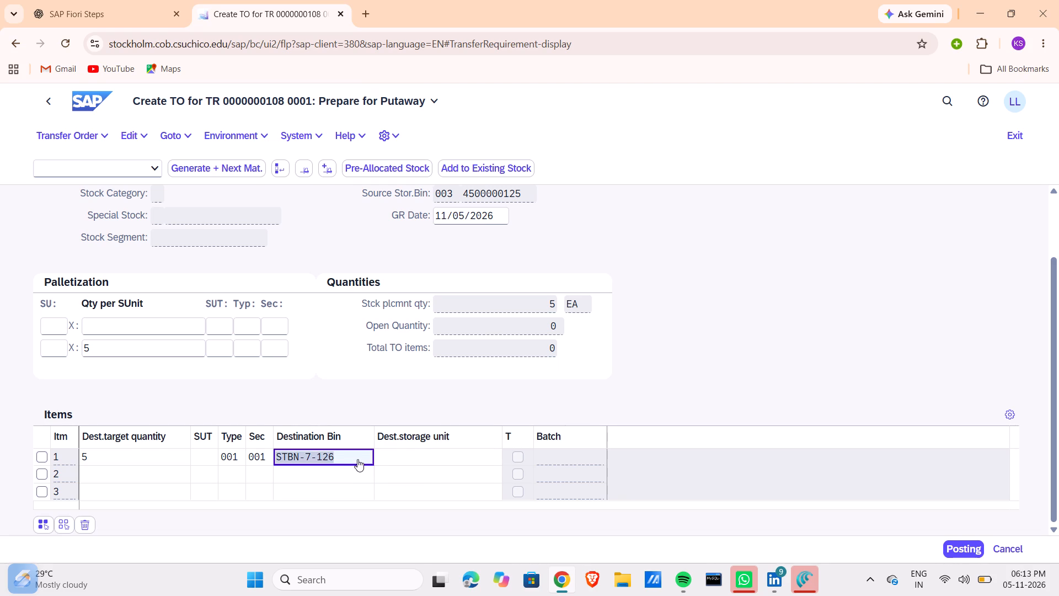
left_click(356, 454)
left_click(351, 475)
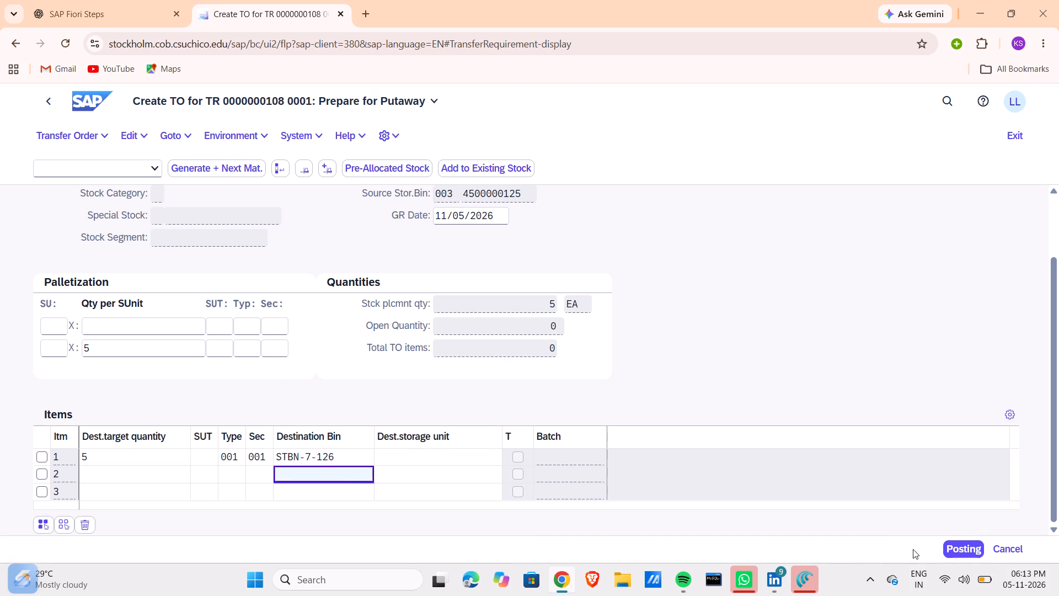
Try to post the transfer order.
left_click(959, 546)
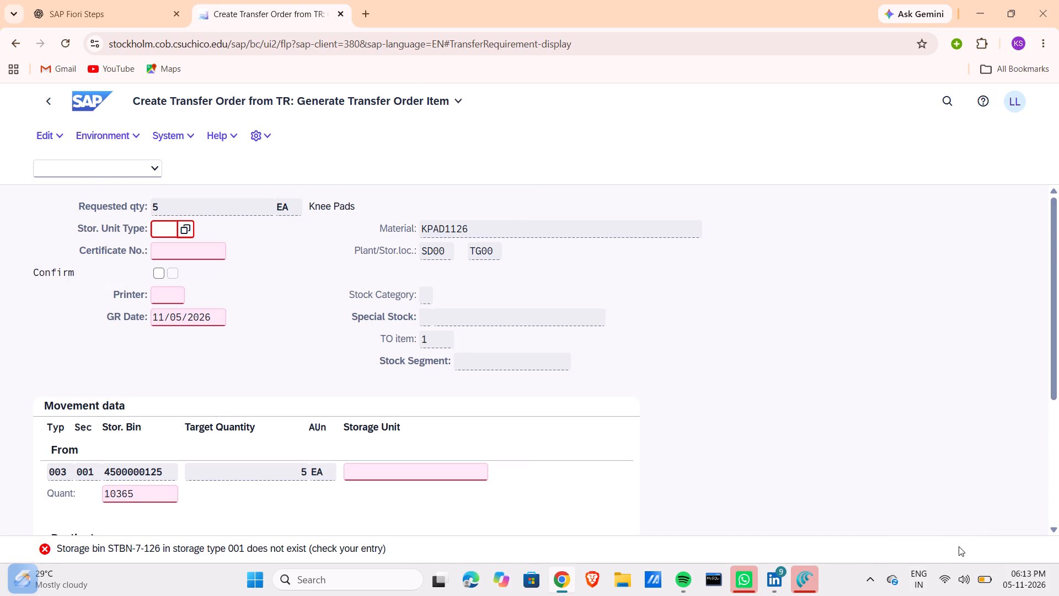
Check the generated transfer order item and the available storage unit types, and enter 001 as its storage unit type.
scroll(349, 328, "up", 1)
left_click(166, 223)
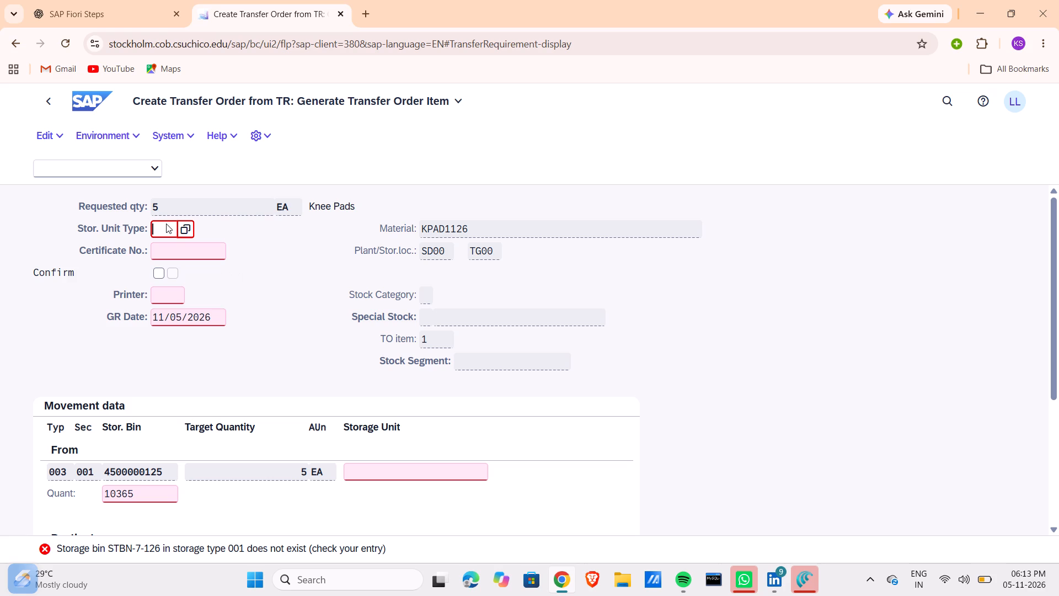
left_click(168, 233)
scroll(168, 233, "down", 2)
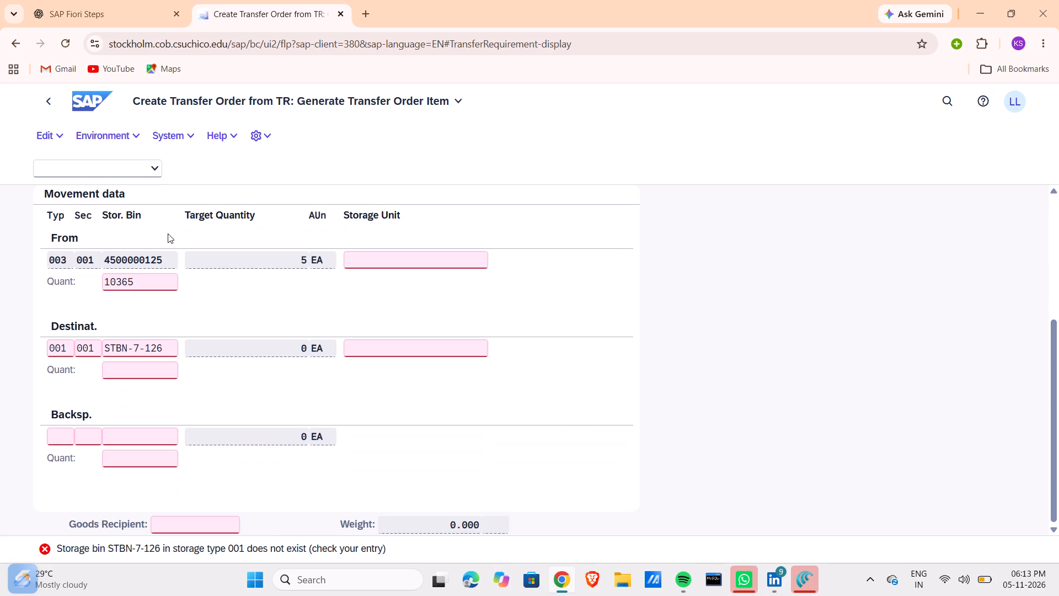
scroll(168, 233, "down", 2)
scroll(168, 233, "up", 4)
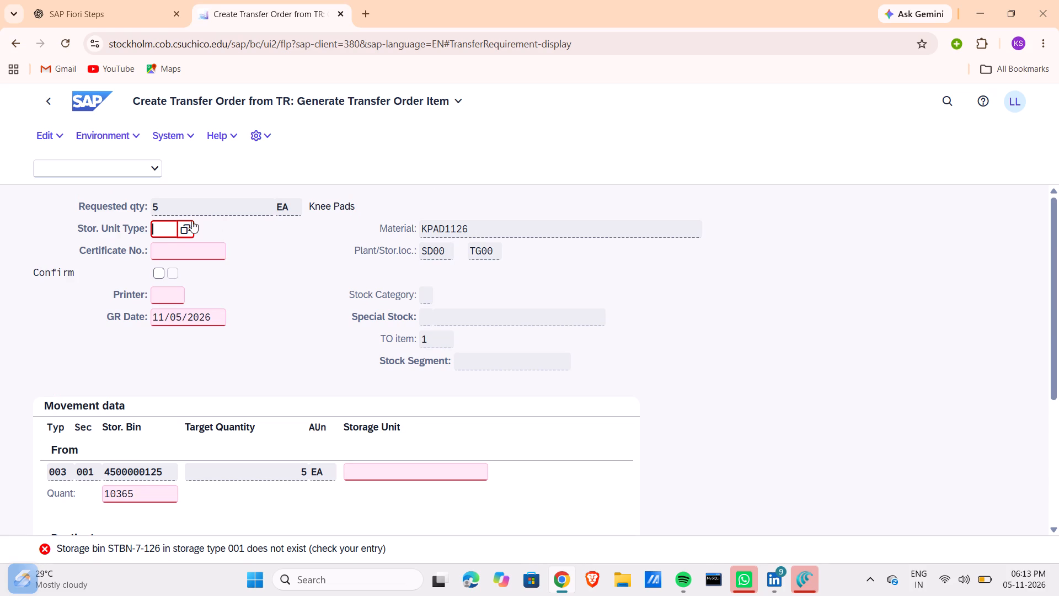
left_click(180, 232)
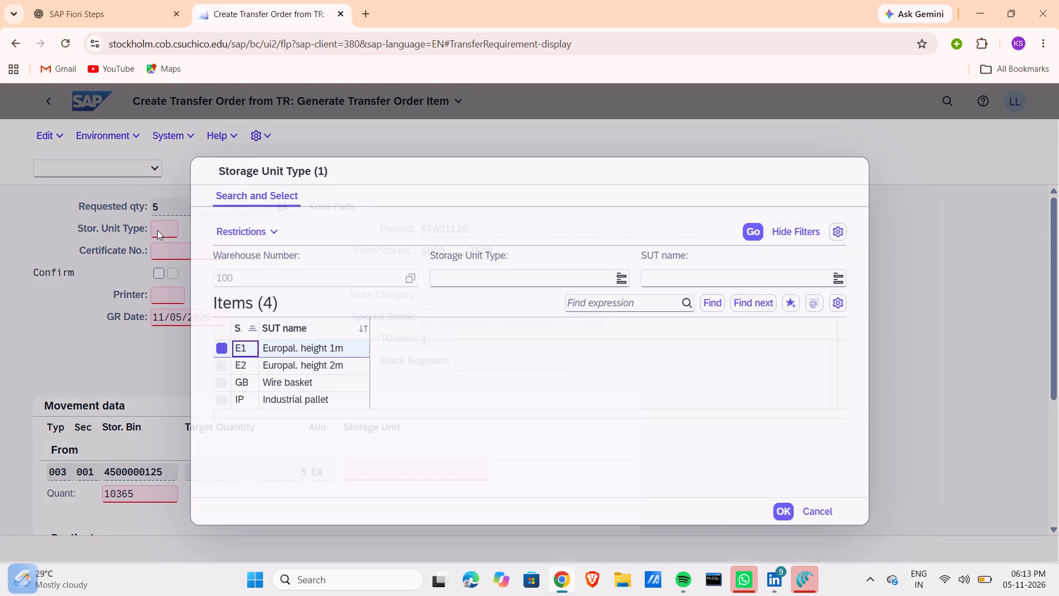
left_click(157, 231)
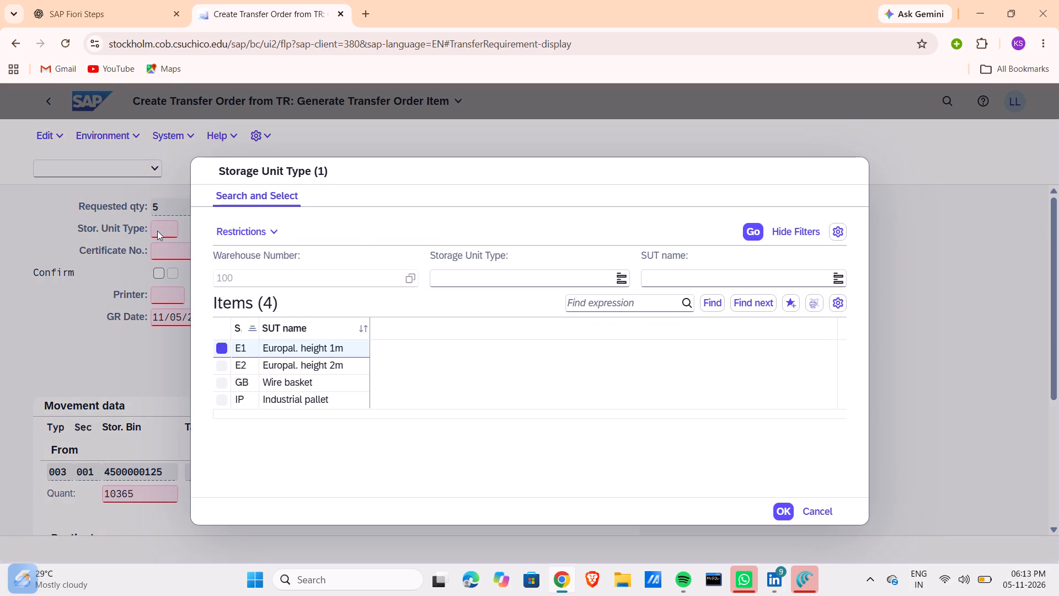
left_click(813, 505)
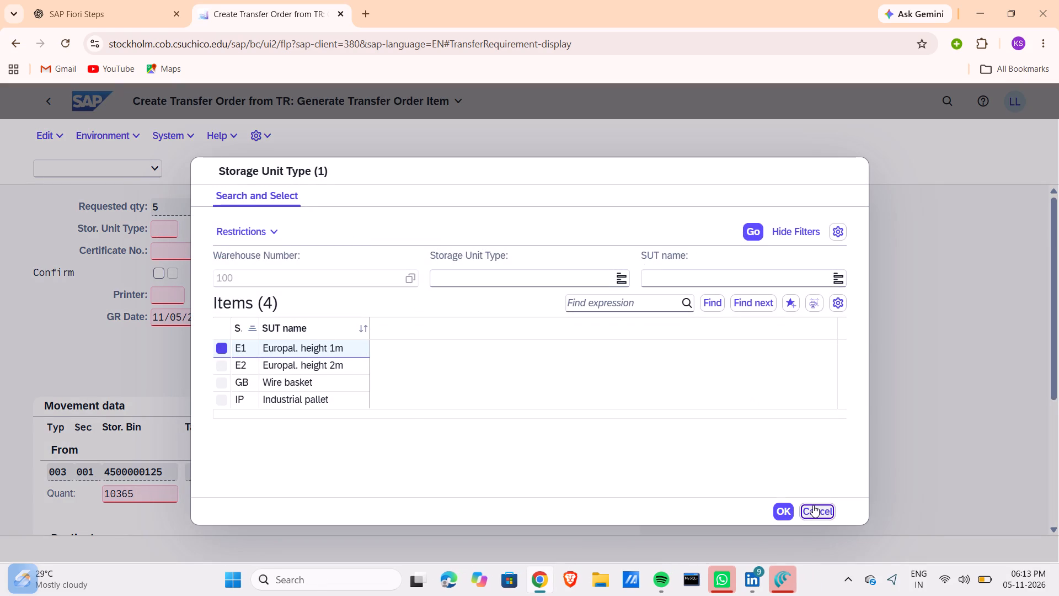
left_click(156, 228)
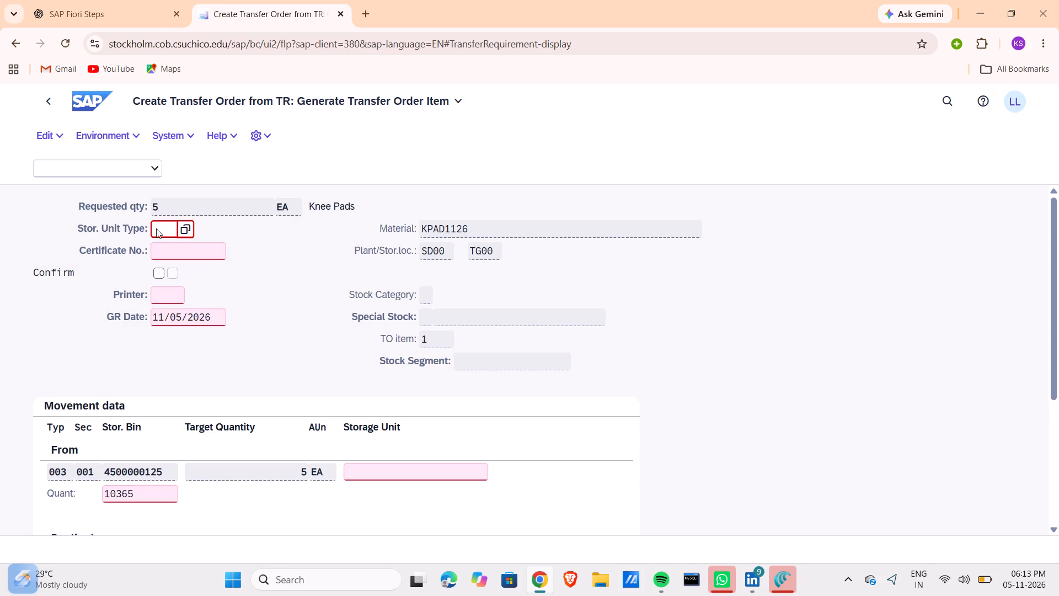
type("001")
key("Return")
Review the item's movement data and read the detailed explanation of the error message.
scroll(746, 418, "down", 2)
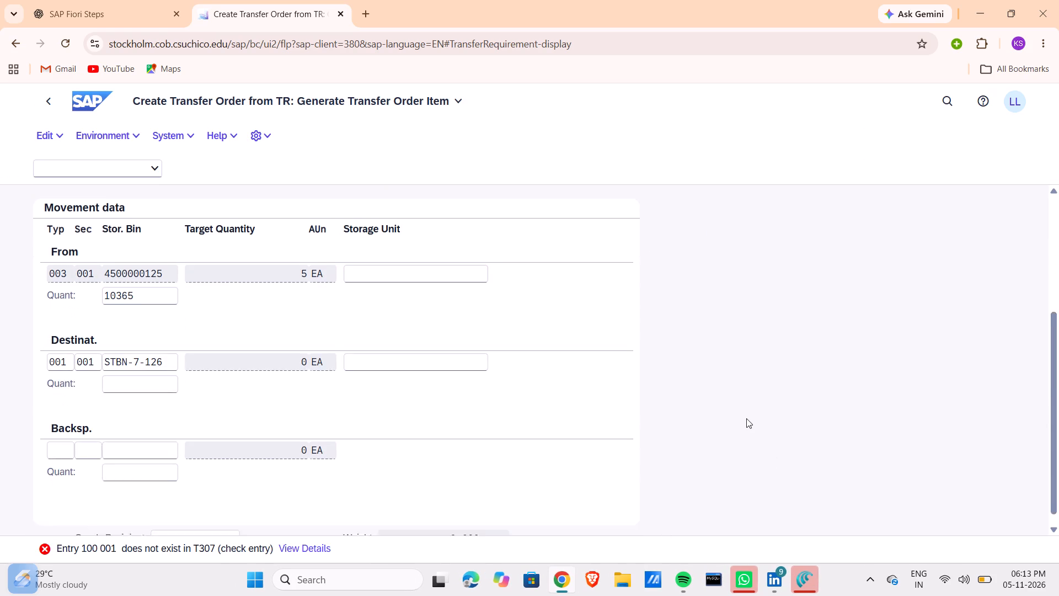
scroll(746, 418, "down", 5)
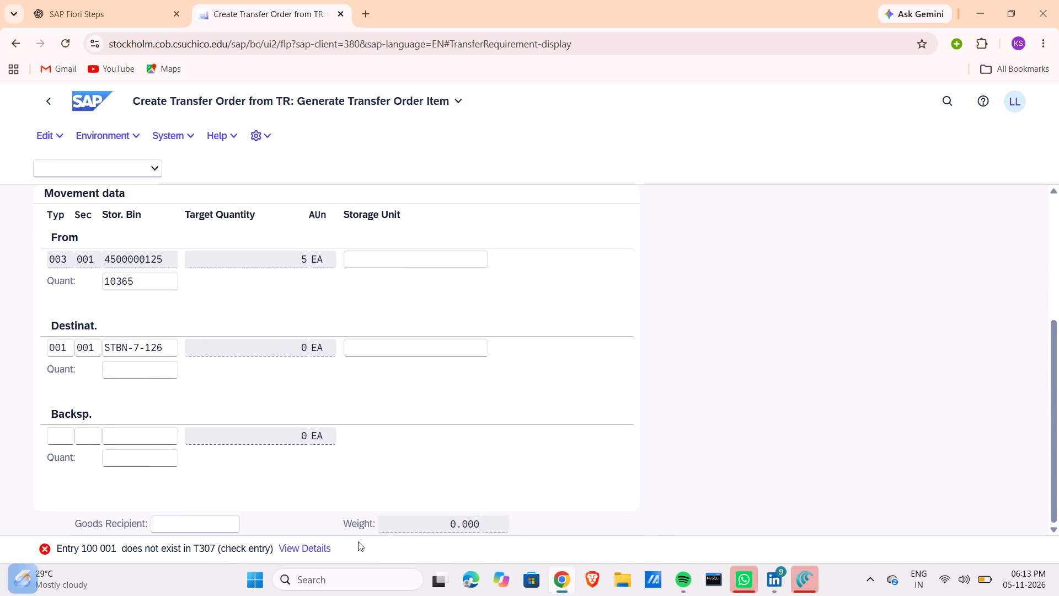
left_click(292, 547)
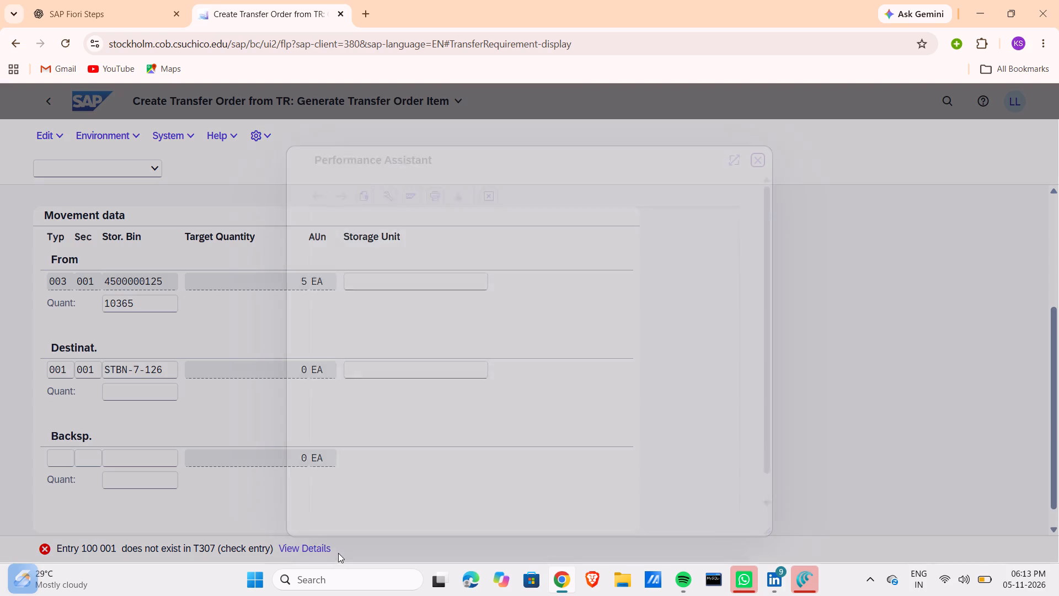
left_click(762, 155)
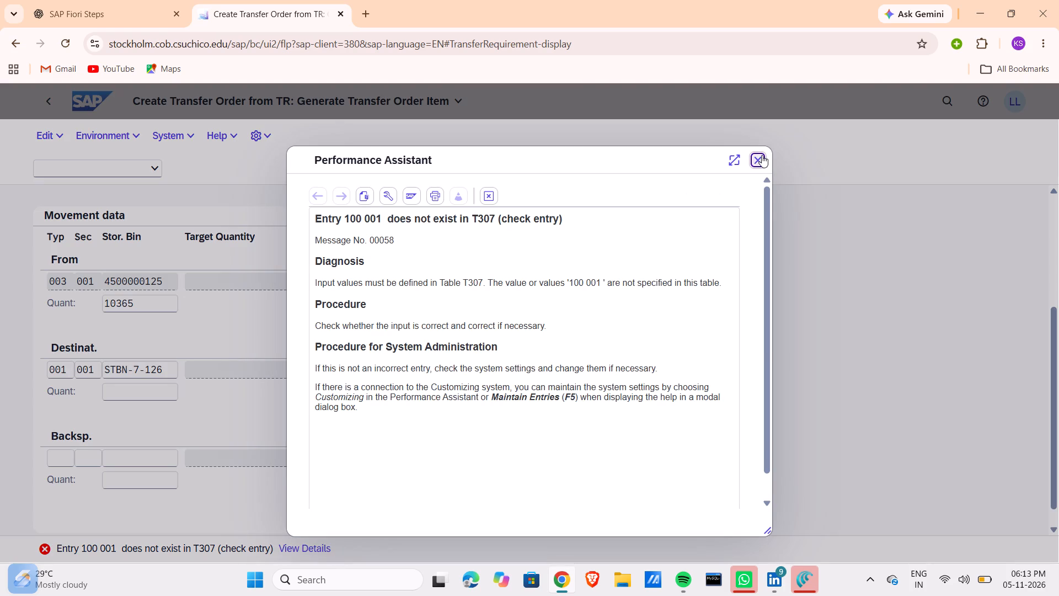
scroll(546, 214, "up", 8)
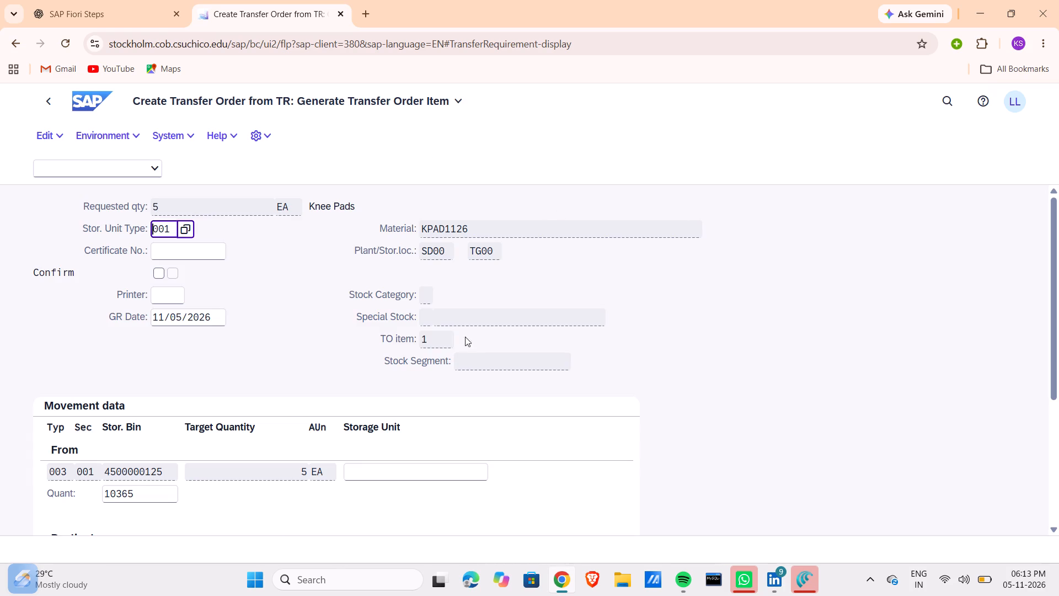
Review the source and destination movement data of transfer order item 1 and leave the transfer order creation.
scroll(461, 345, "up", 1)
scroll(461, 345, "down", 3)
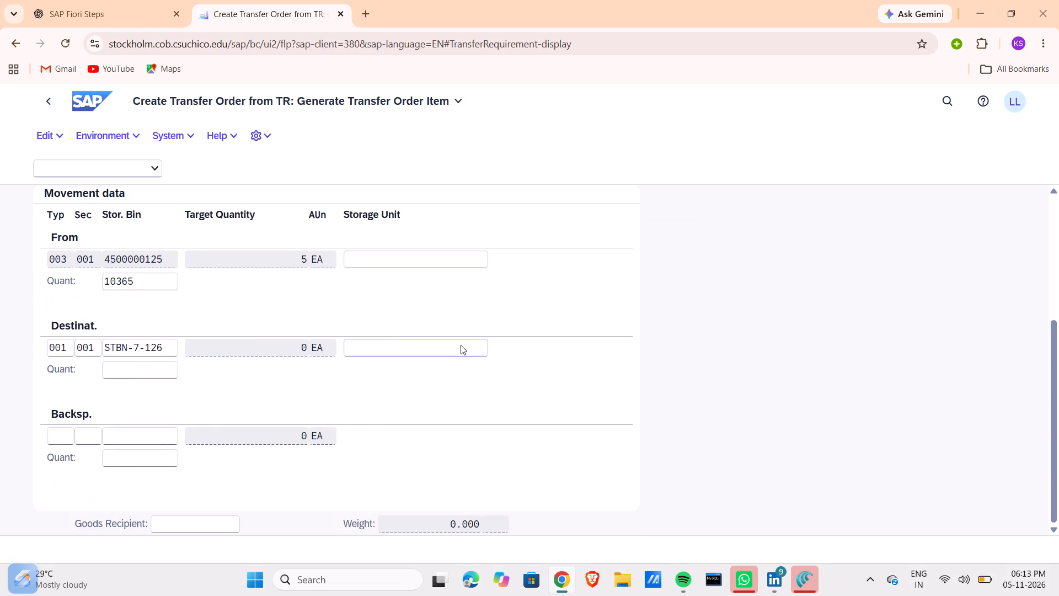
scroll(461, 345, "down", 1)
scroll(461, 345, "up", 5)
left_click(55, 98)
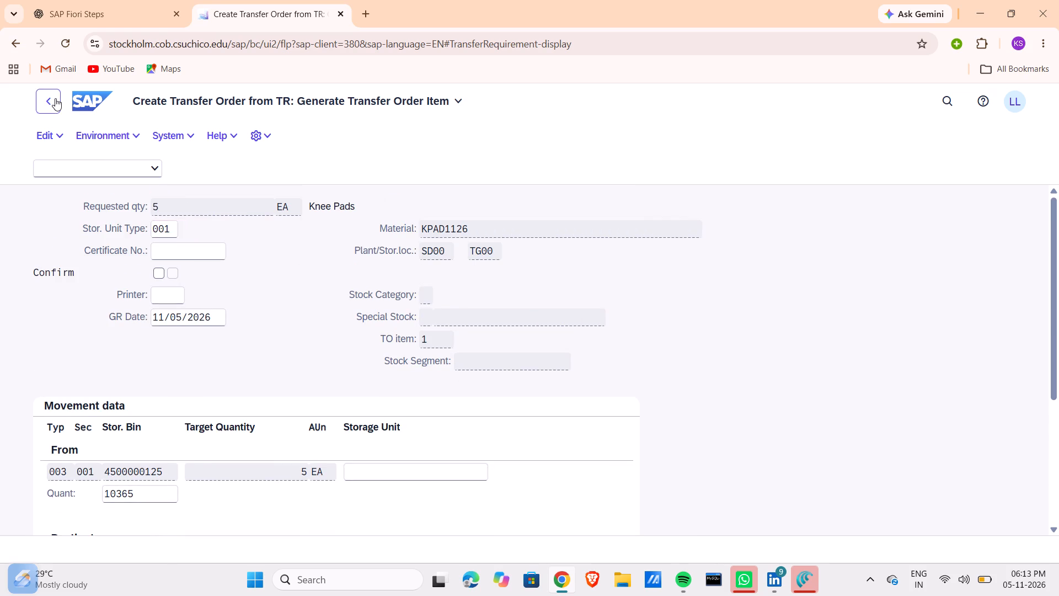
Look through the Warehouse Management apps and reopen the transfer requirement list for material in the Warehouse Employee section.
scroll(196, 374, "down", 1)
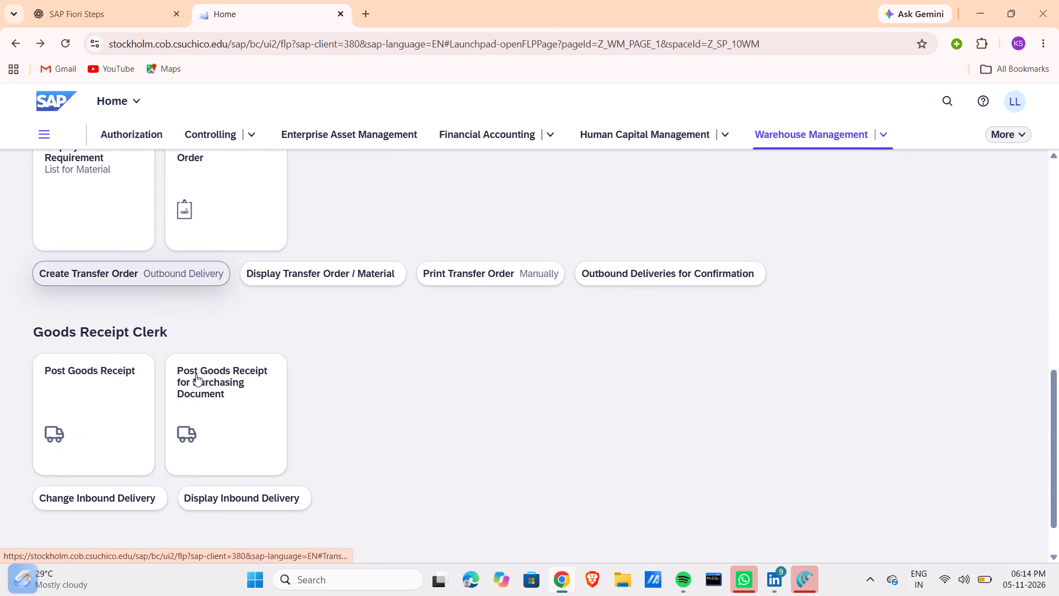
scroll(196, 374, "down", 1)
scroll(196, 374, "up", 8)
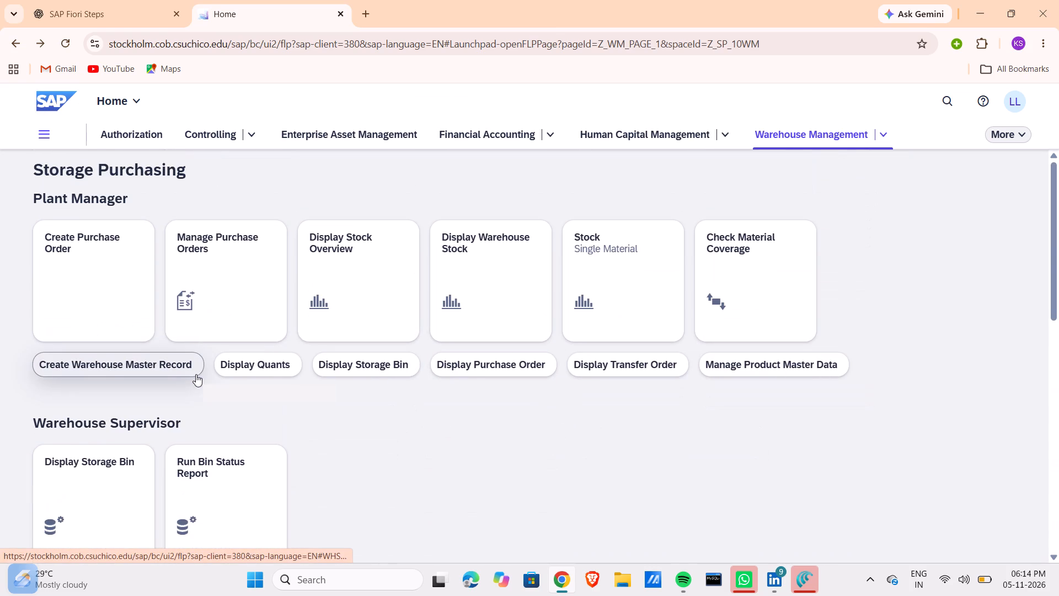
scroll(196, 374, "down", 9)
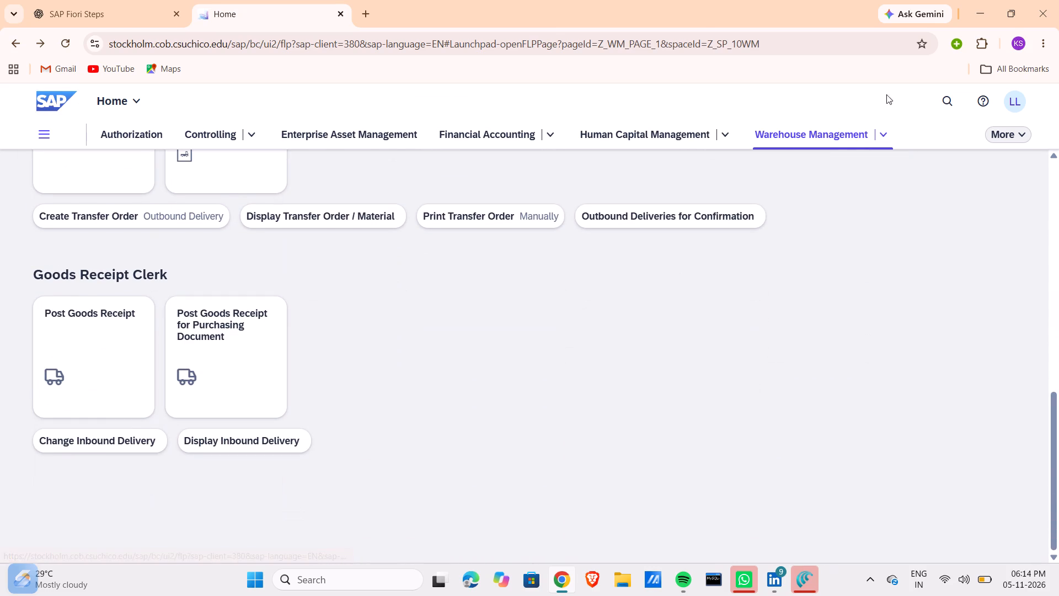
left_click(996, 130)
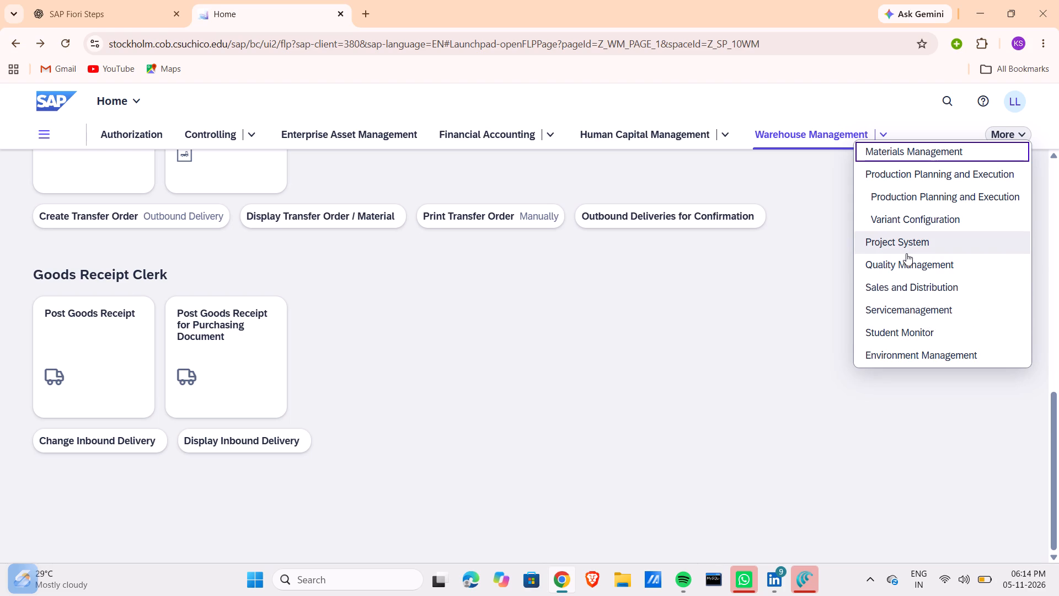
scroll(905, 253, "up", 2)
left_click(520, 413)
scroll(520, 413, "up", 7)
scroll(281, 360, "down", 4)
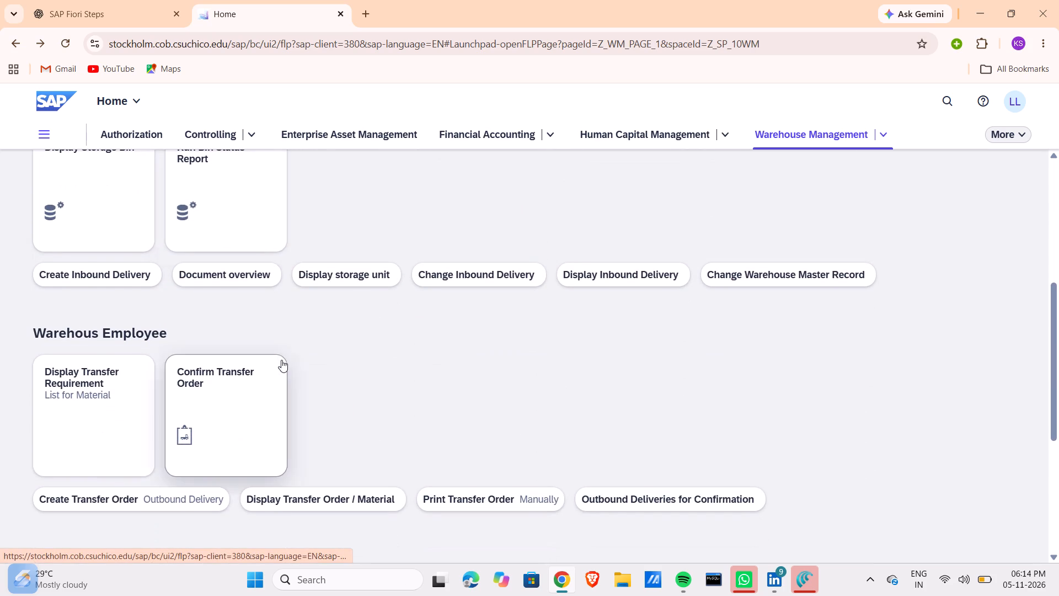
left_click(71, 406)
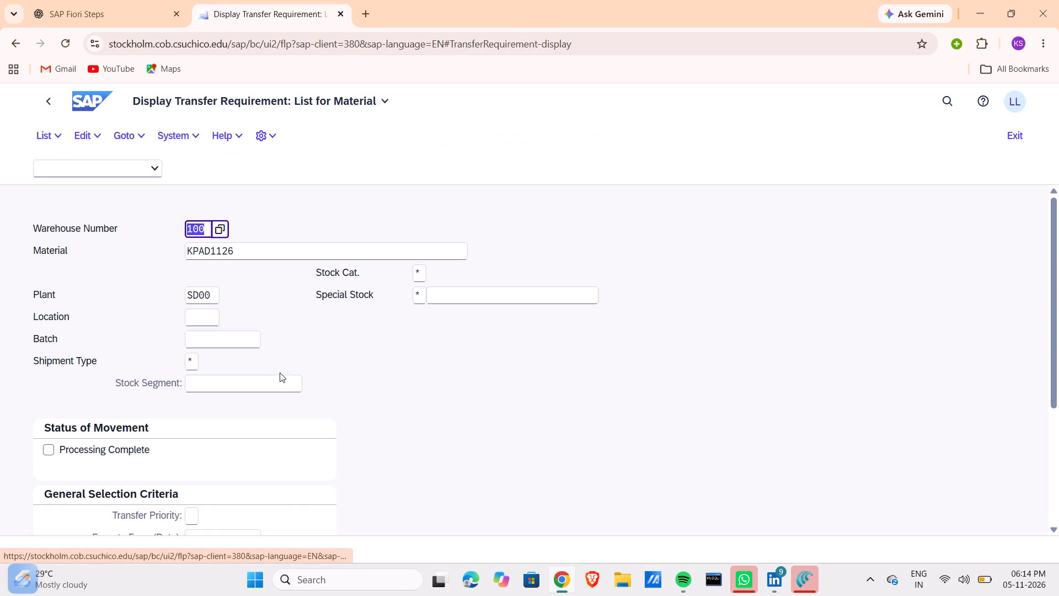
Examine the movement status and general selection criteria for listing transfer requirements of material KPAD1126 in warehouse 100.
scroll(287, 307, "down", 1)
left_click(372, 341)
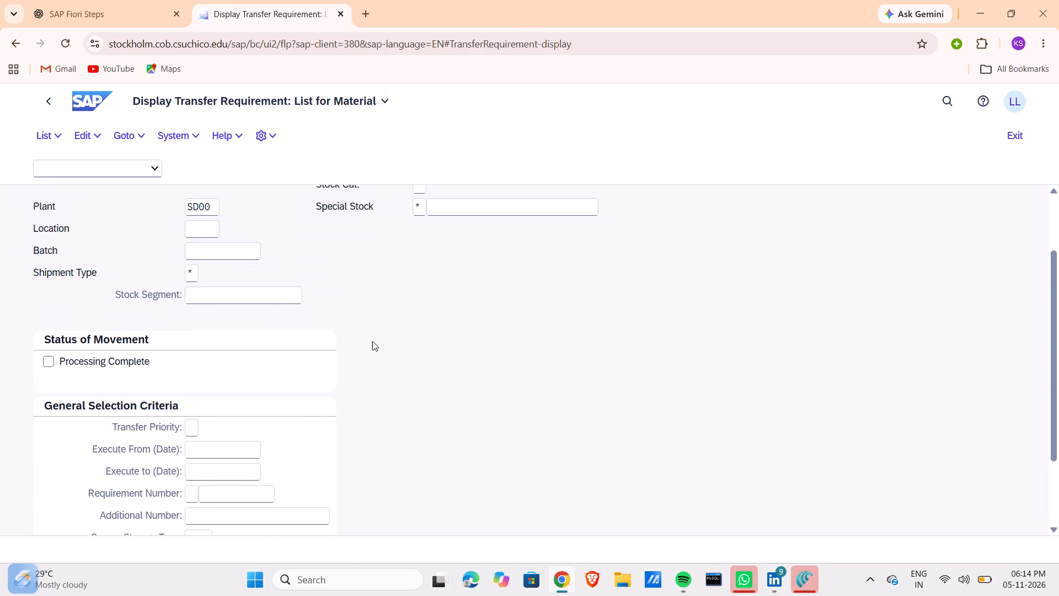
scroll(372, 341, "up", 3)
scroll(341, 333, "down", 3)
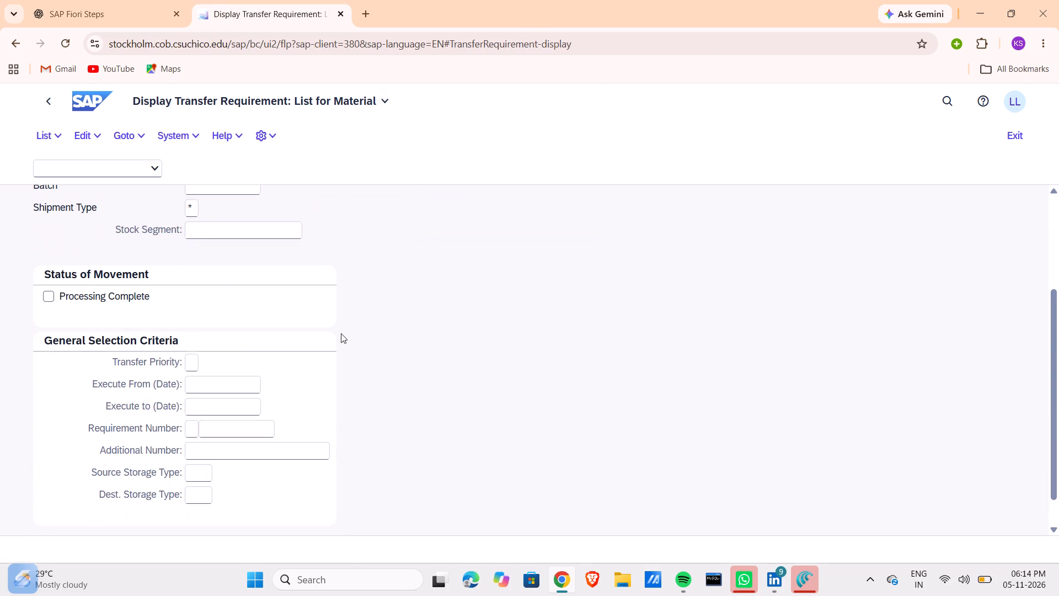
scroll(341, 333, "down", 3)
scroll(341, 333, "up", 6)
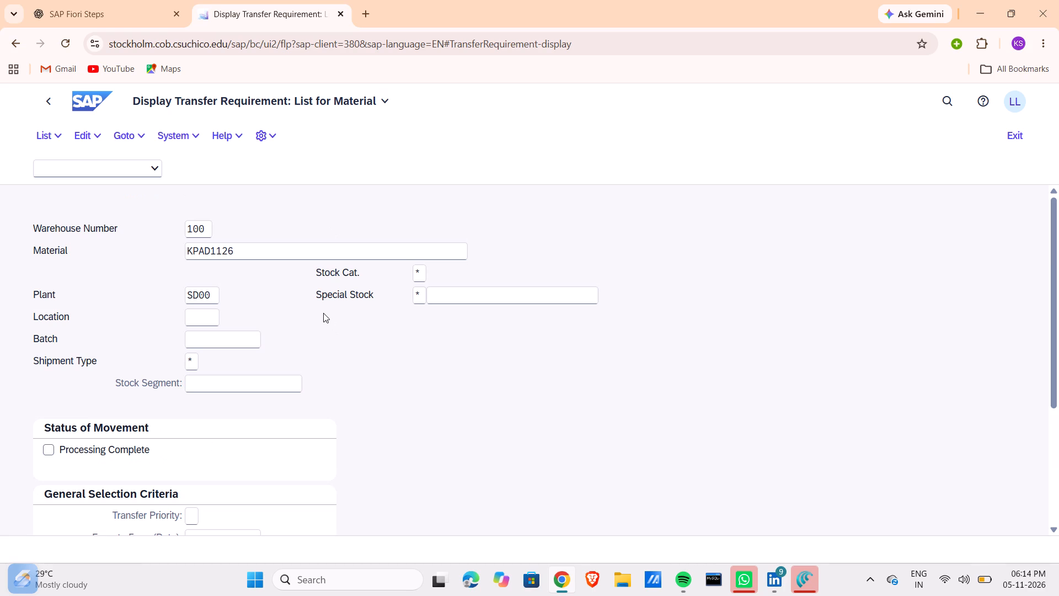
scroll(239, 400, "down", 1)
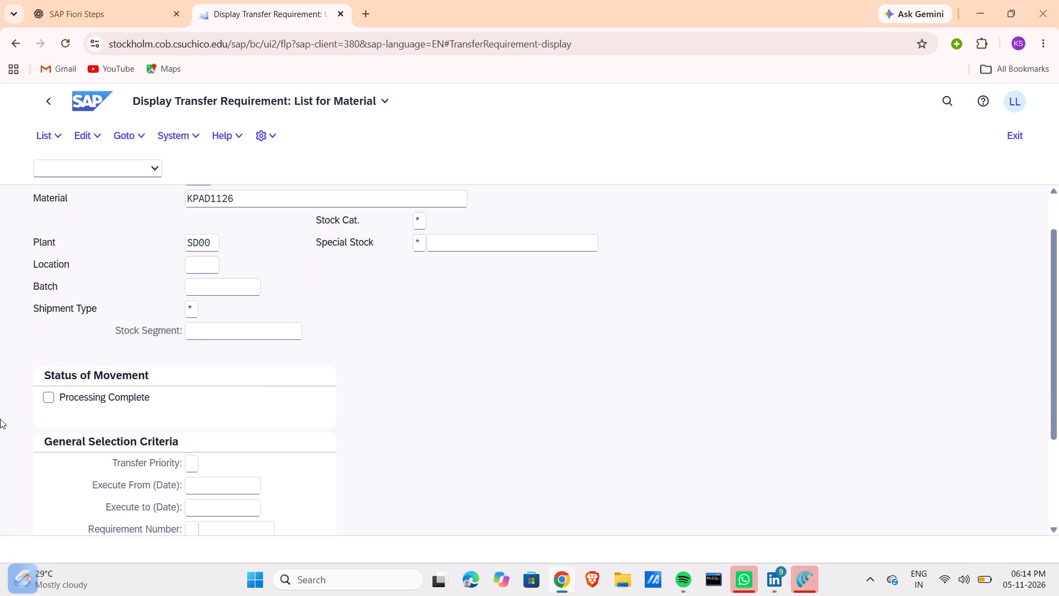
Close the browser tab showing the transfer requirement list for material.
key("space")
left_click(345, 15)
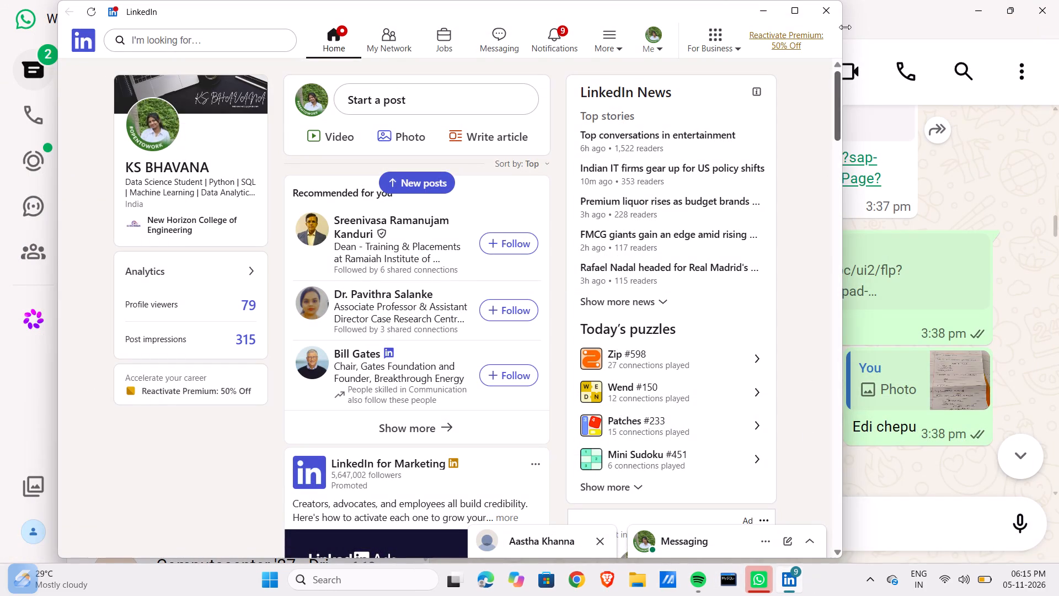
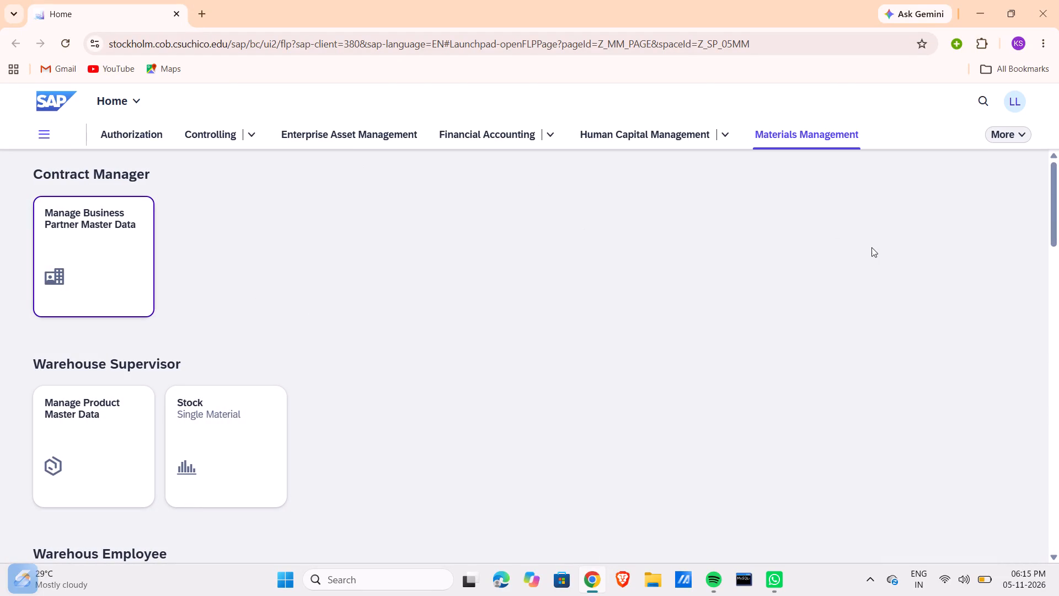
Open the Create Purchase Order app from the Purchasing Agent section of Materials Management.
scroll(452, 335, "down", 4)
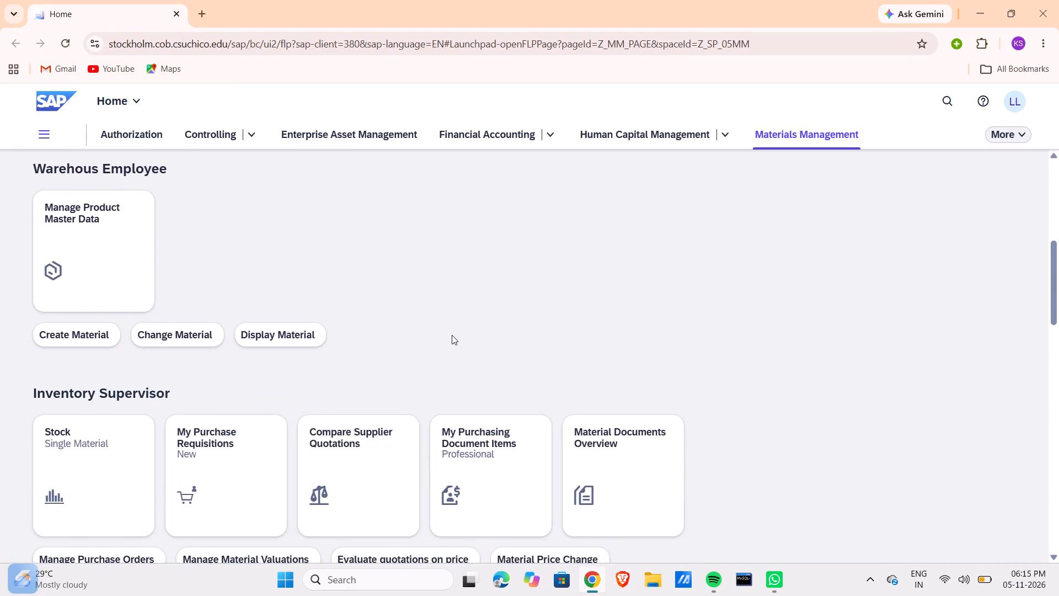
scroll(452, 335, "down", 5)
scroll(452, 335, "up", 3)
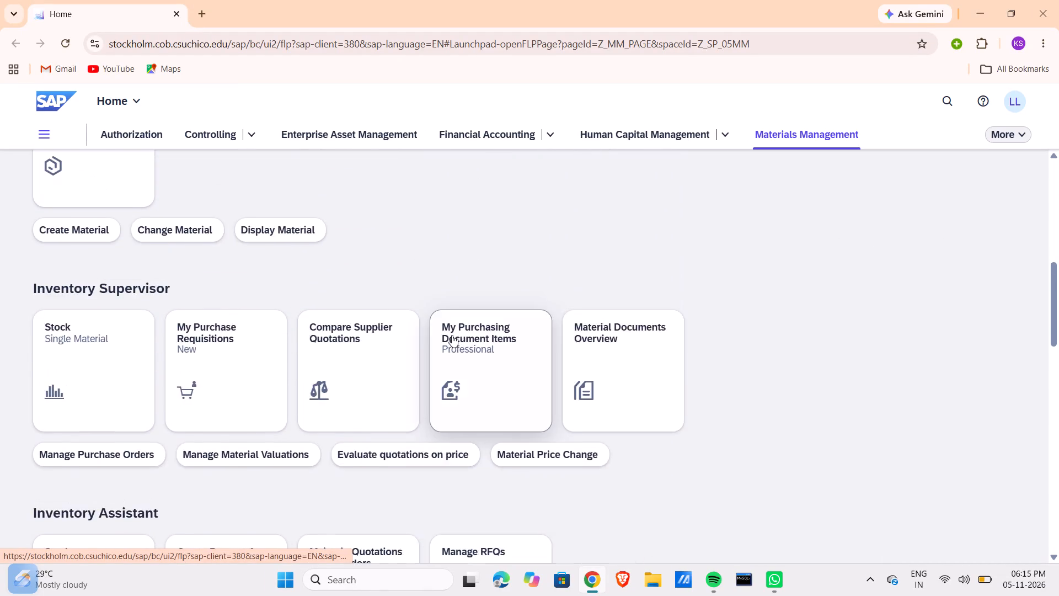
scroll(452, 335, "down", 4)
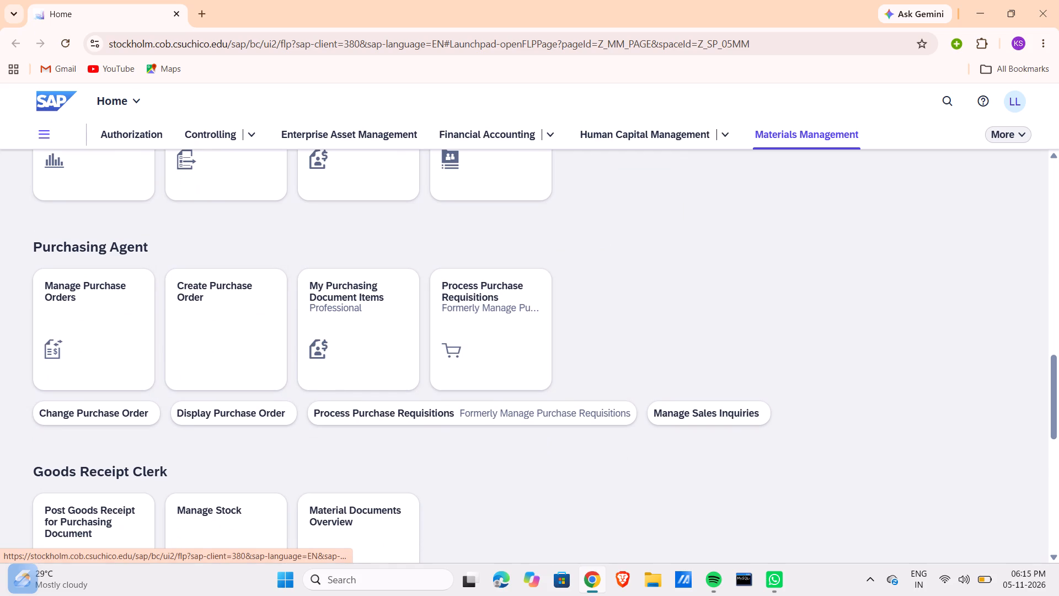
left_click(207, 305)
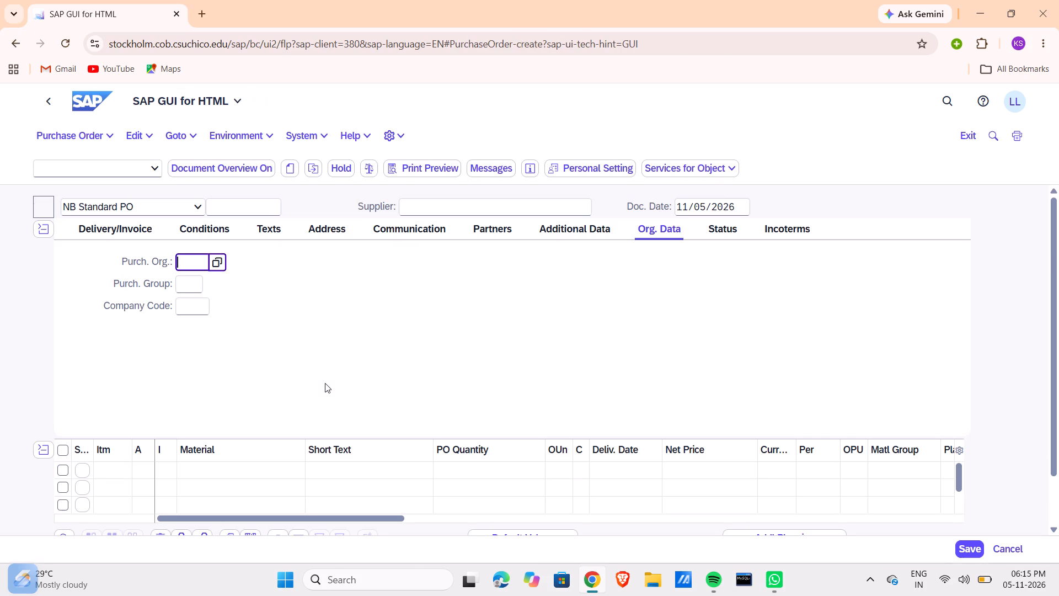
Enter 130126 as the supplier of the new standard purchase order.
left_click(435, 210)
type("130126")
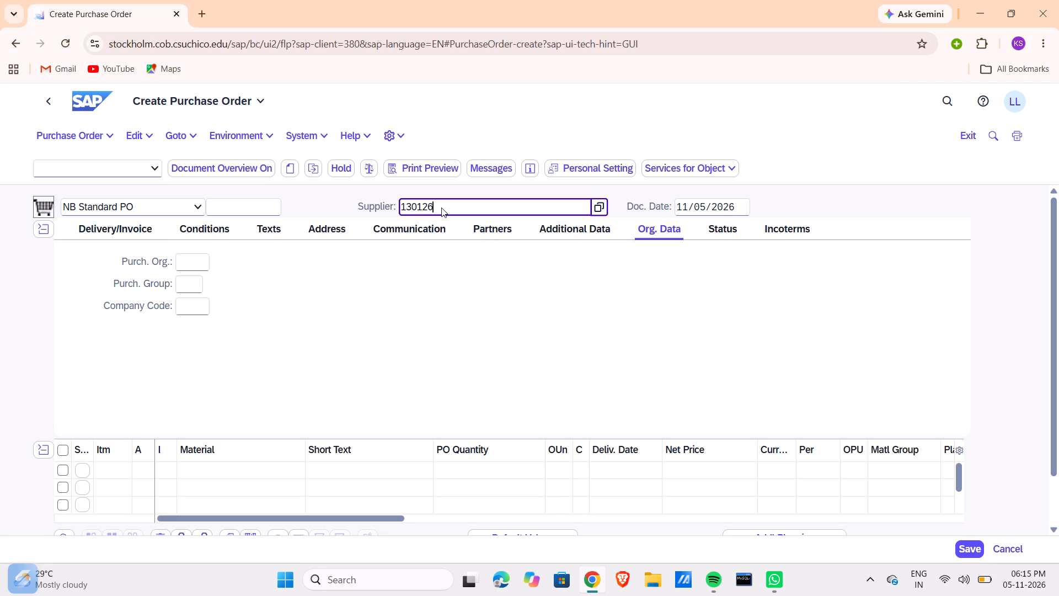
Correct the supplier number of the new standard purchase order to 103126.
left_click(411, 201)
key("BackSpace")
key("Right")
key("3")
left_click(435, 225)
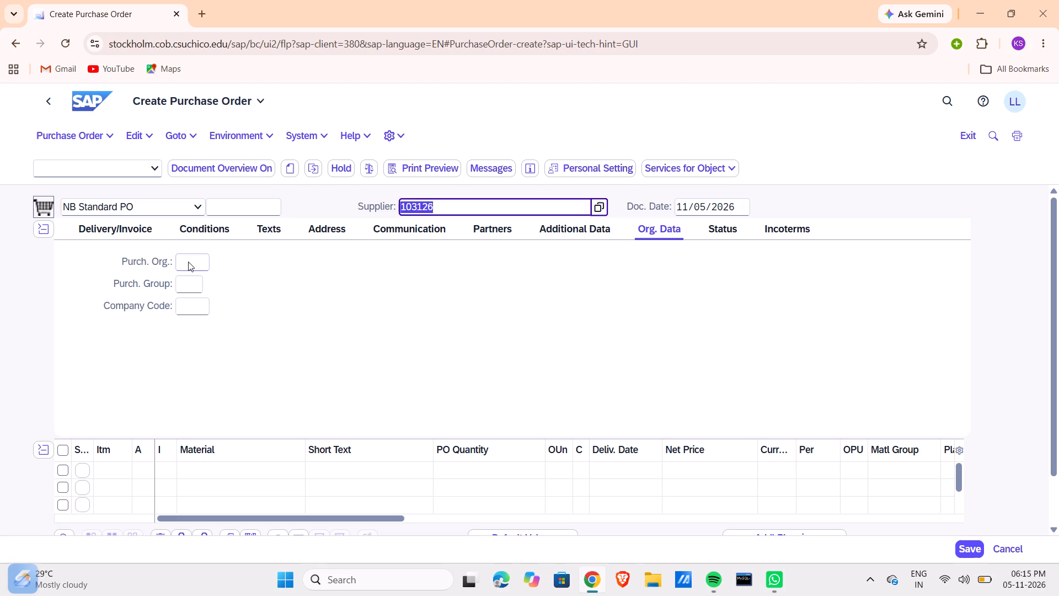
Fill in the organizational data with purchasing organization US00, purchasing group N00 and company code US00.
left_click(188, 262)
type("US00")
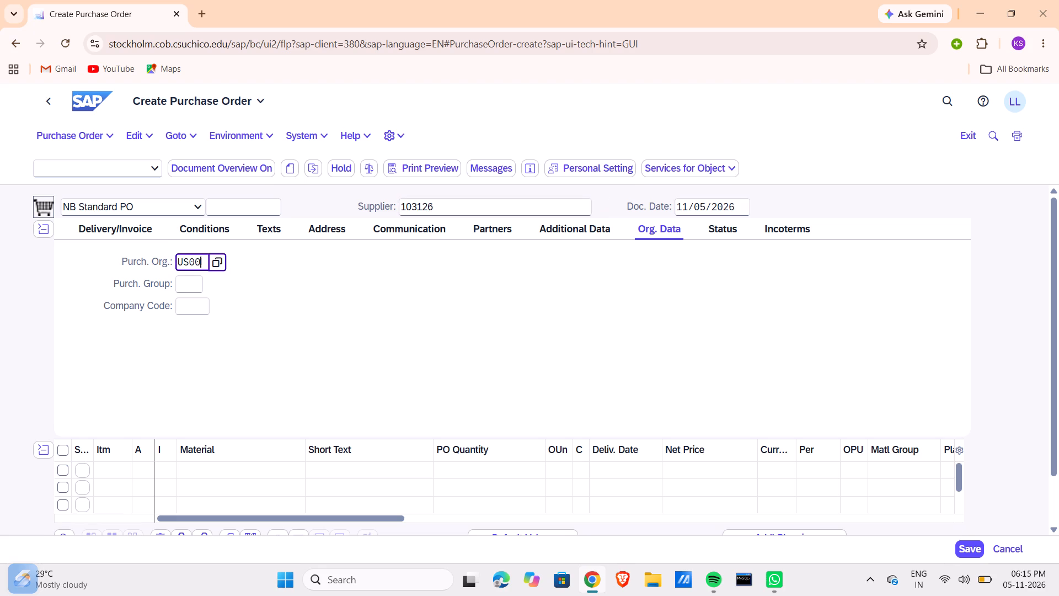
left_click(180, 282)
type("N00")
left_click(188, 301)
left_click(188, 301)
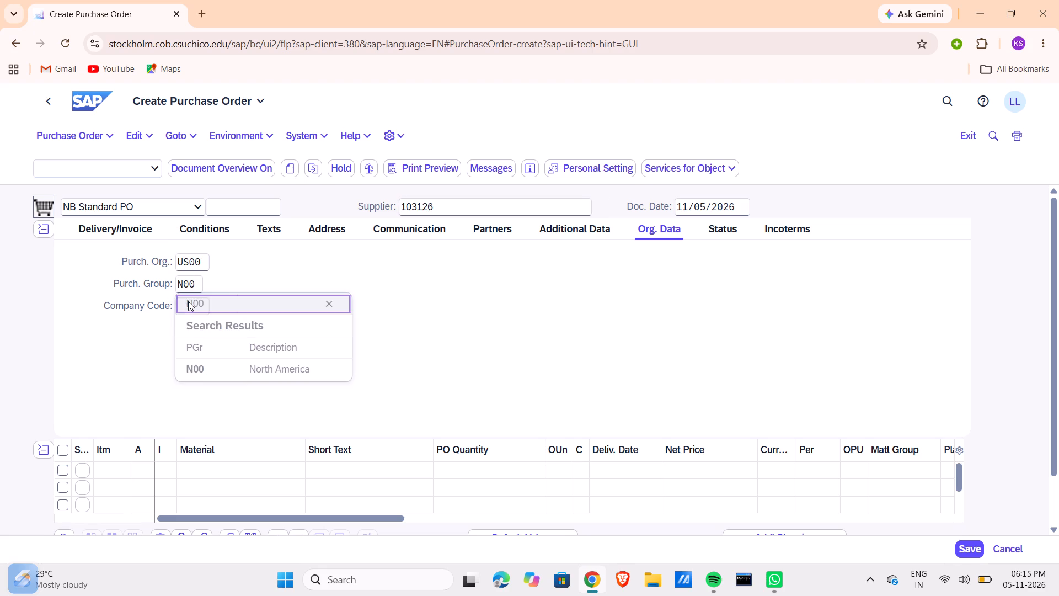
left_click(188, 301)
type("US00")
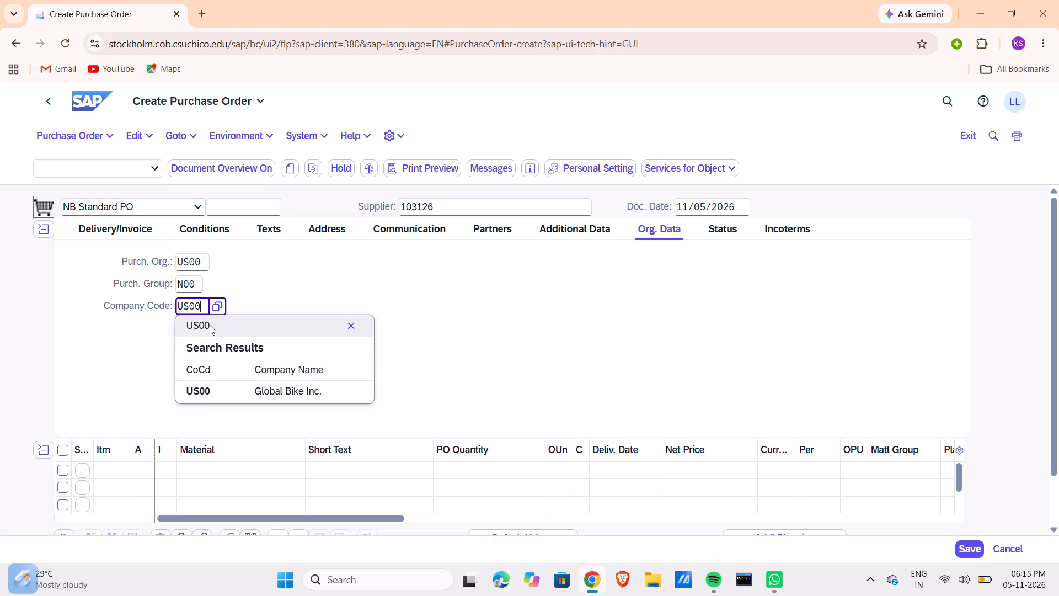
left_click(210, 325)
left_click(212, 402)
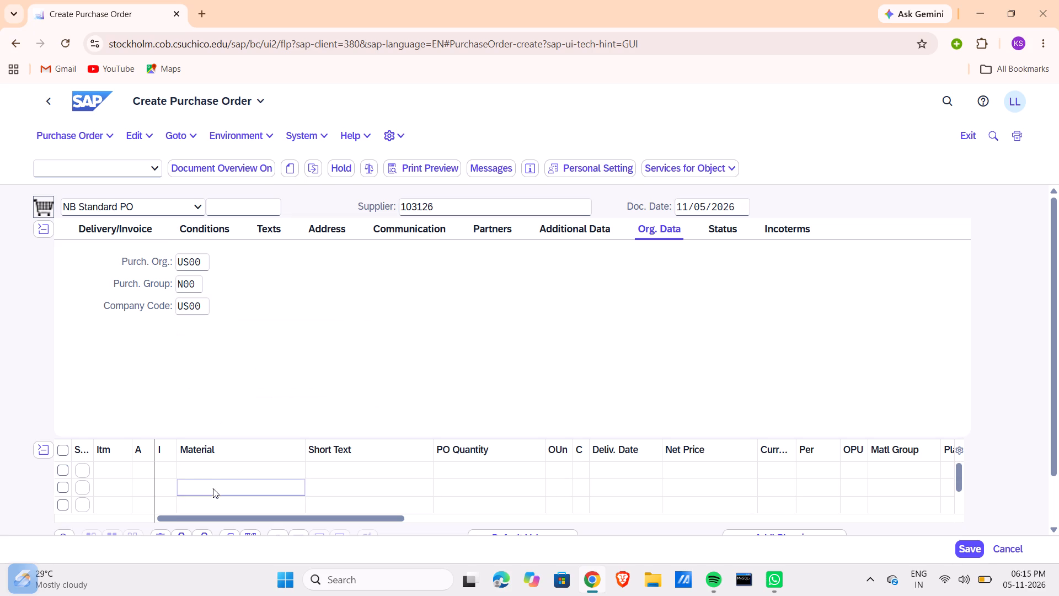
Enter materials KPAD1126 and EPAD1126 in the first two item rows of the purchase order.
left_click(206, 470)
type("KP")
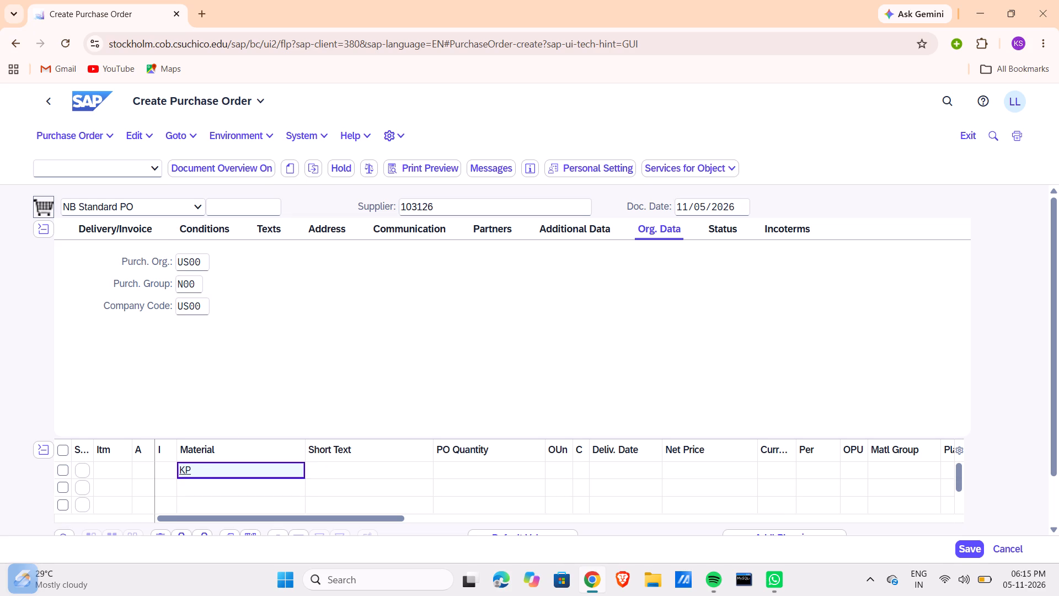
type("AD1")
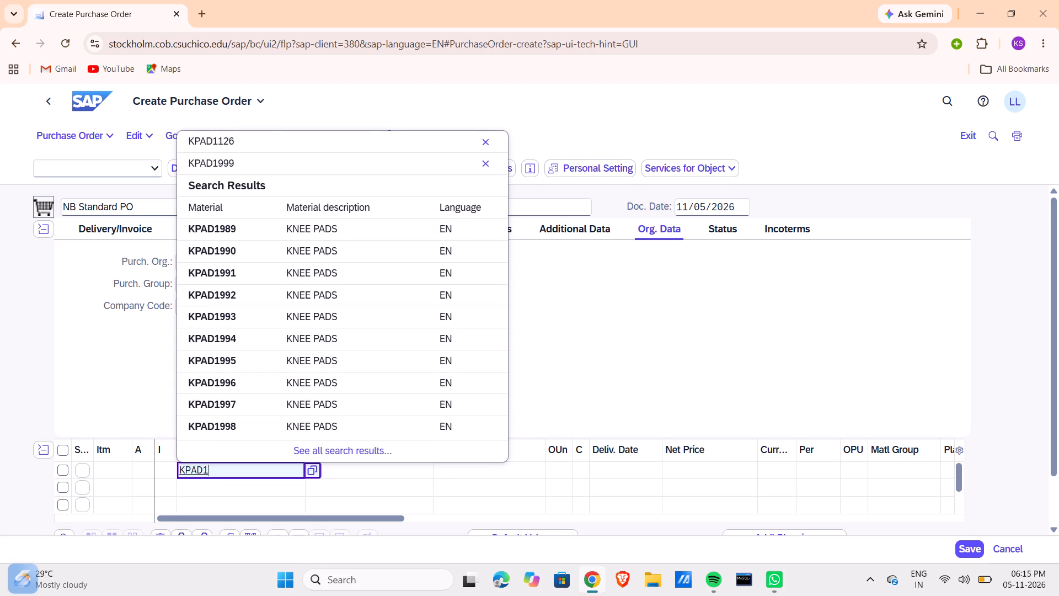
type("126")
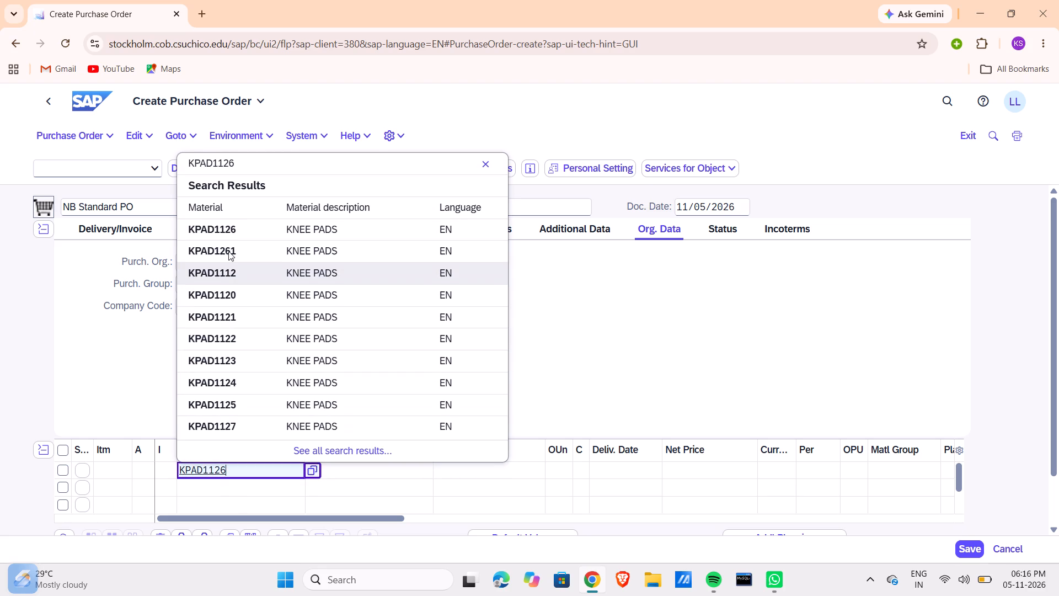
left_click(224, 232)
left_click(213, 486)
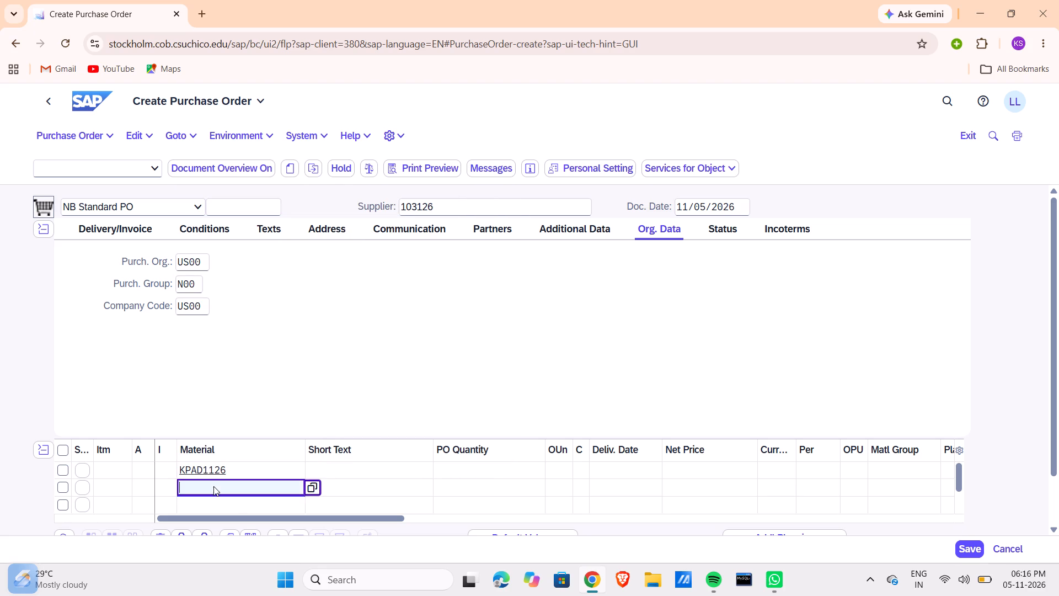
type("EPAD1126")
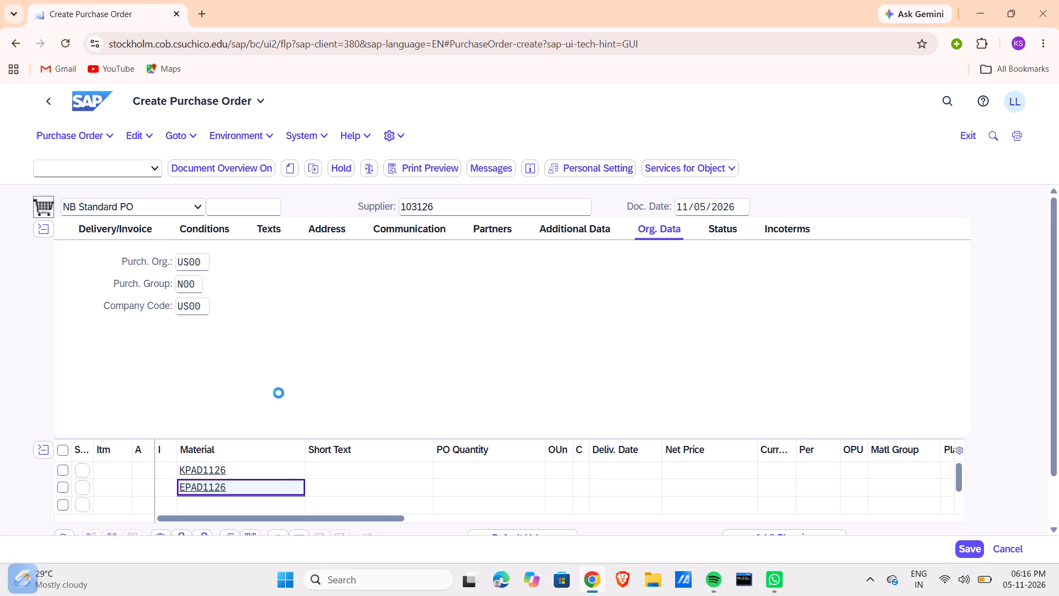
left_click(232, 252)
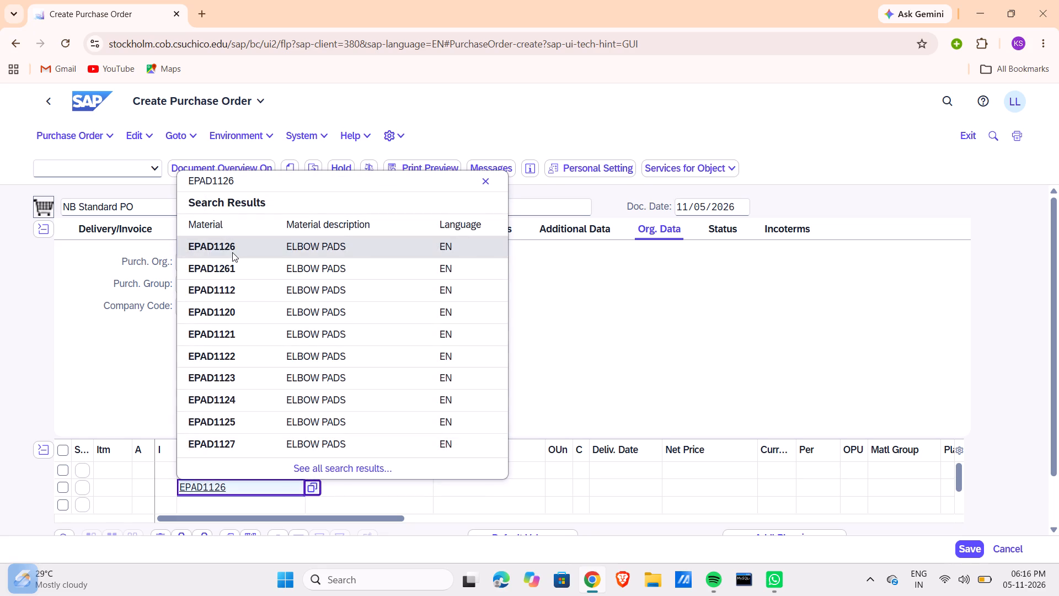
Set the PO quantity to 5 for both the KPAD1126 and EPAD1126 items.
left_click(448, 462)
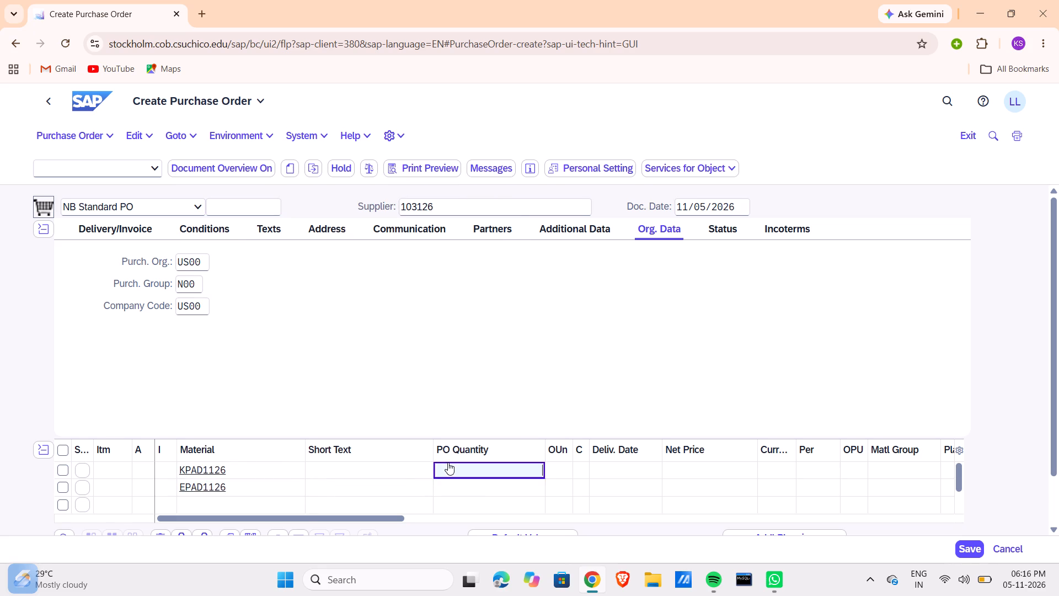
key("5")
left_click(472, 486)
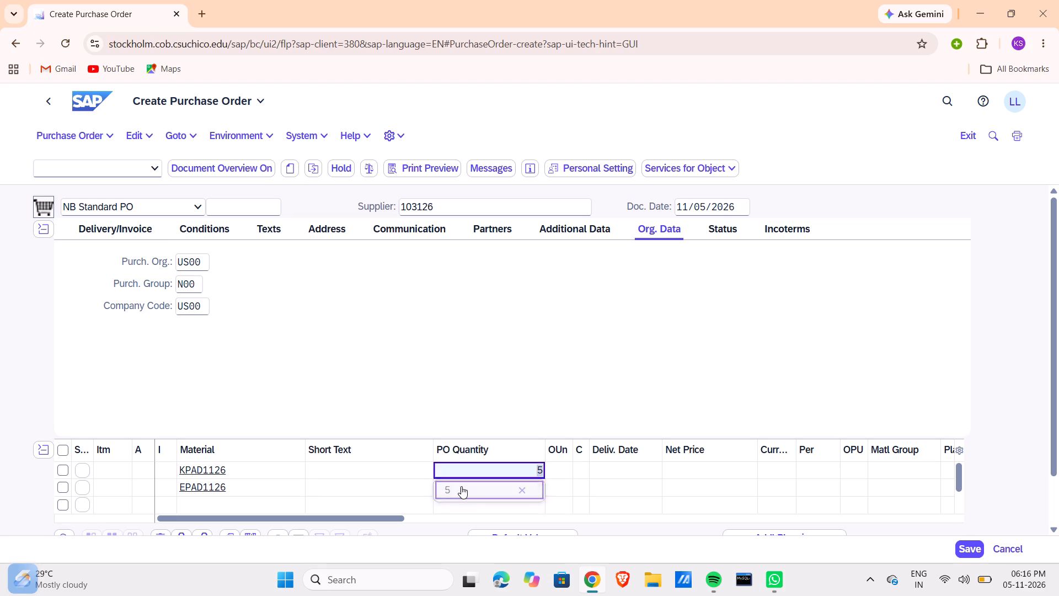
left_click(461, 486)
key("5")
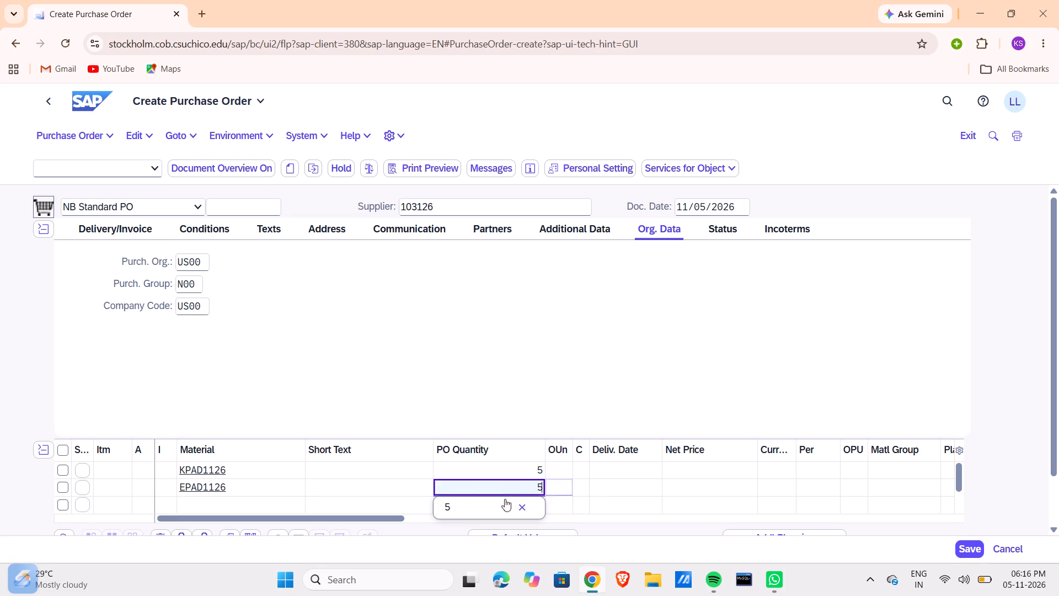
left_click(491, 502)
Set the delivery date of both purchase order items to 11/04/2026 using the calendar.
left_click(621, 469)
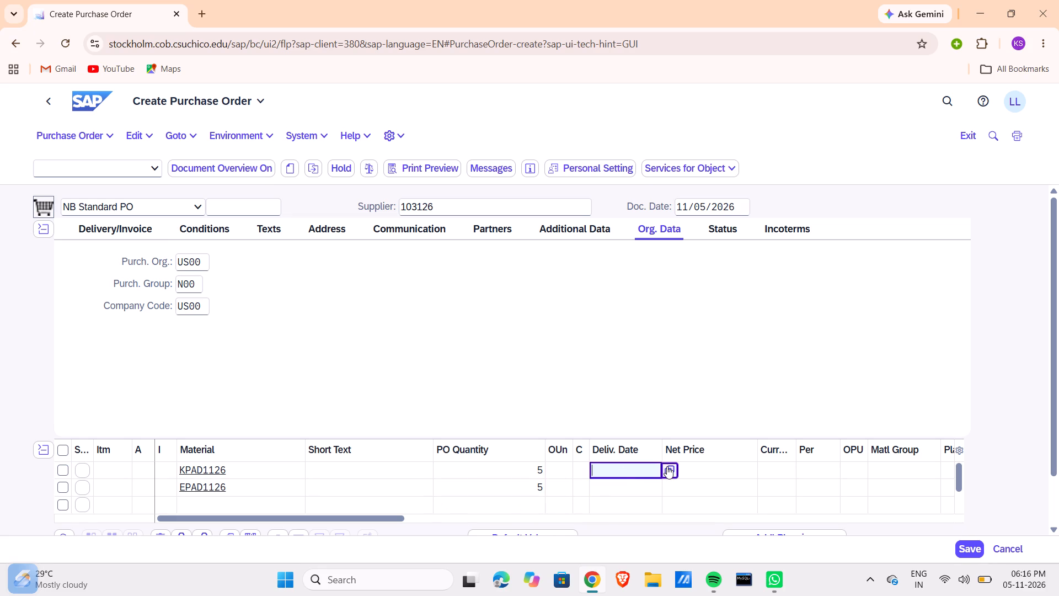
left_click(667, 466)
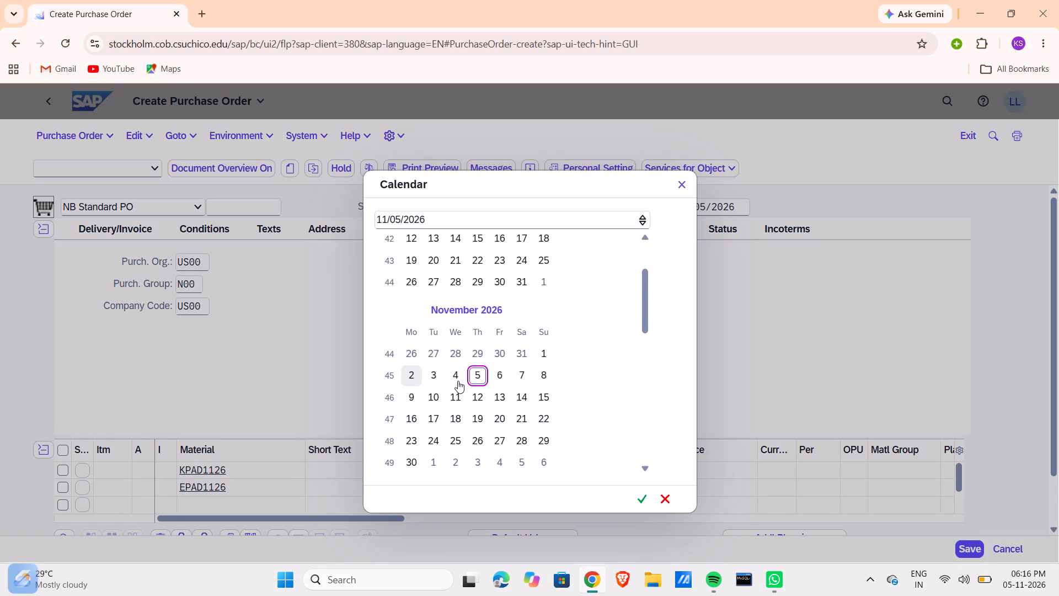
left_click(458, 381)
left_click(627, 487)
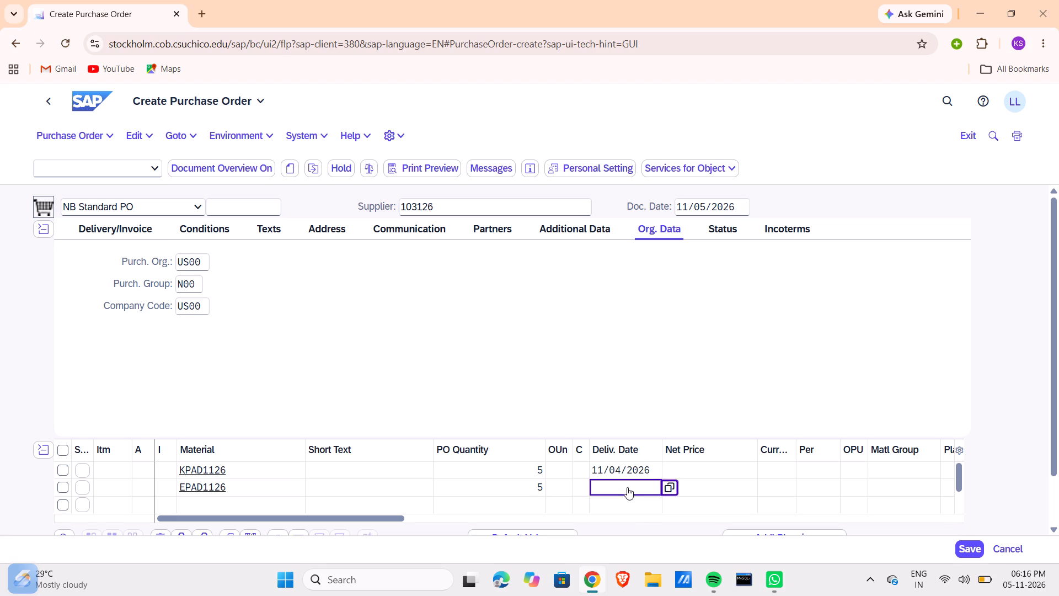
left_click(672, 490)
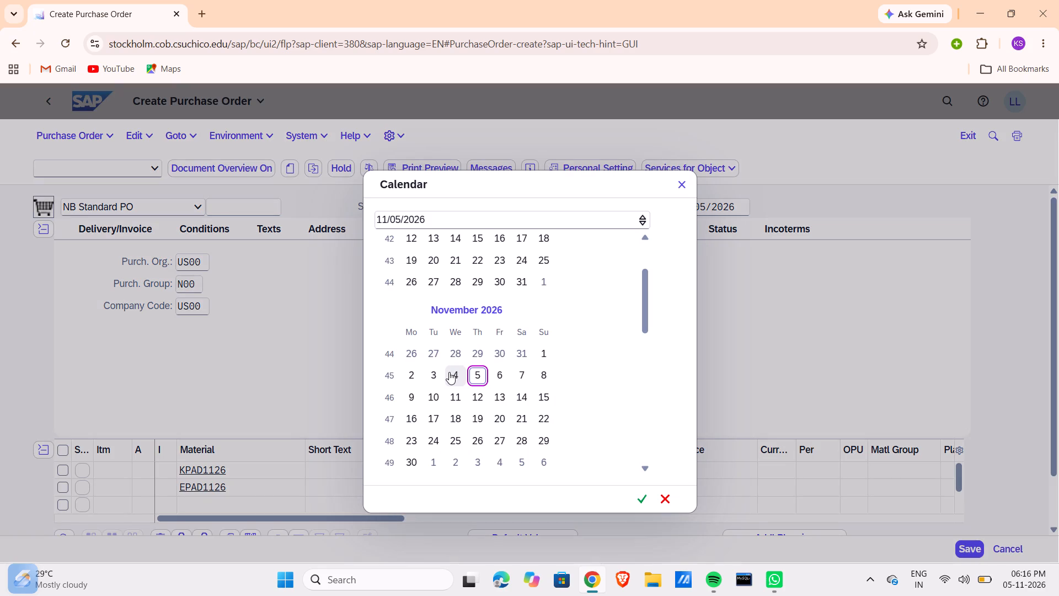
left_click(449, 372)
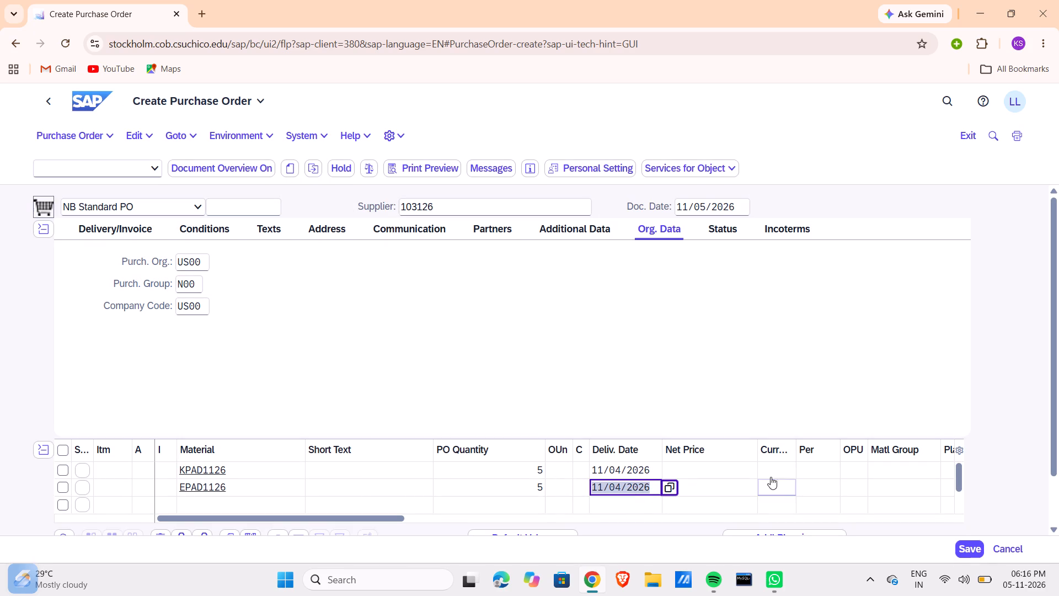
Set the net price to 50 and the currency to USD for both purchase order items.
left_click(731, 464)
type("50")
left_click(729, 497)
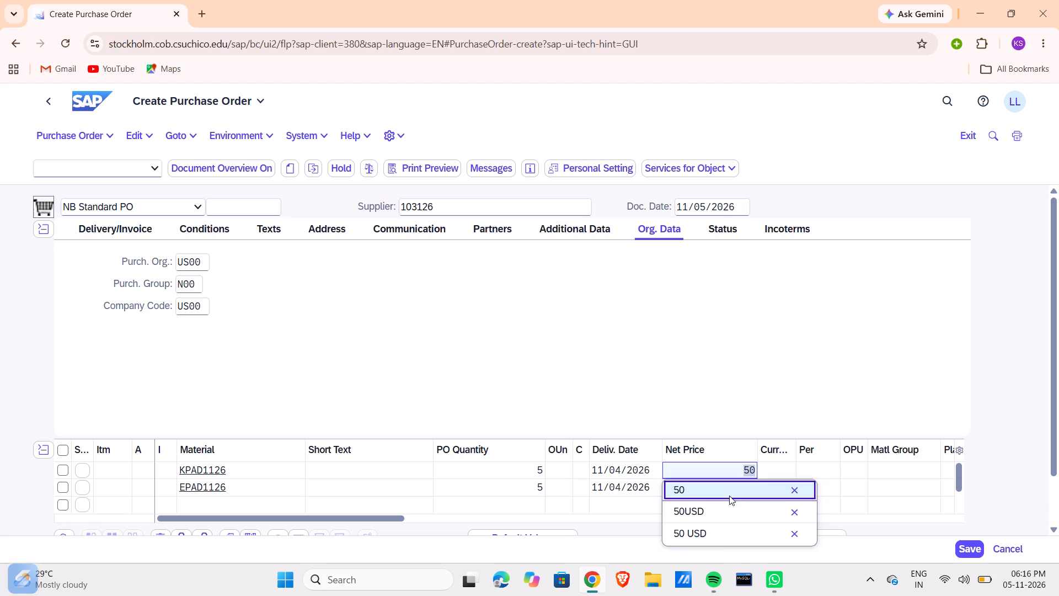
left_click(707, 489)
type("50")
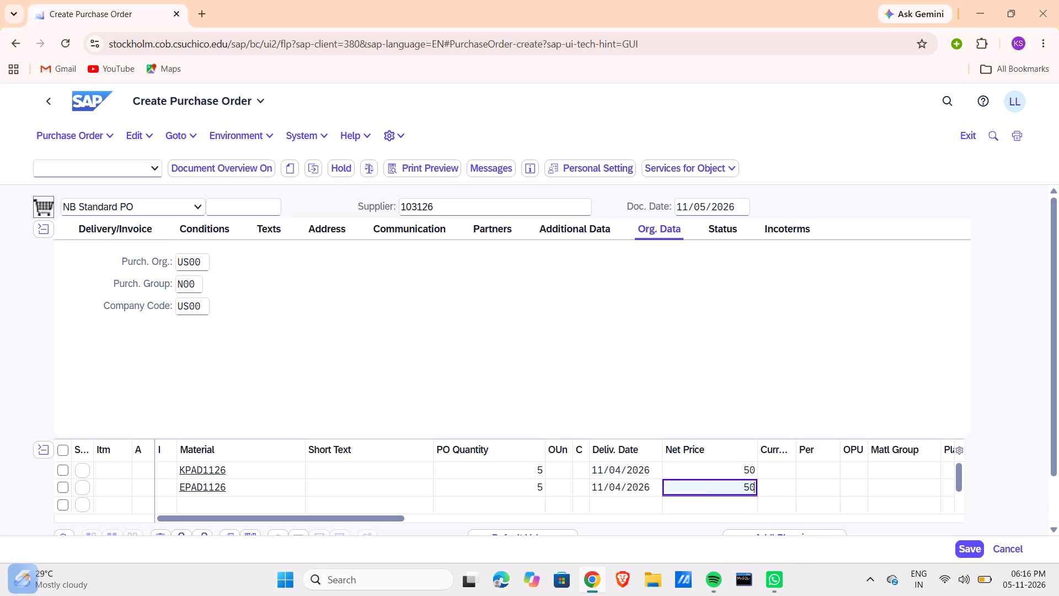
left_click(699, 428)
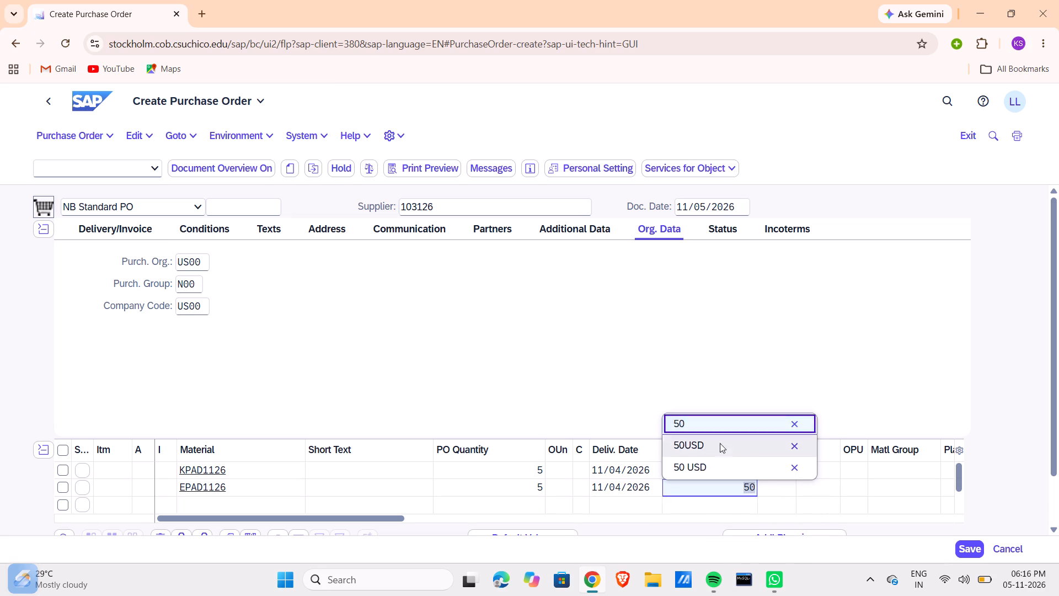
left_click(787, 472)
type("USD")
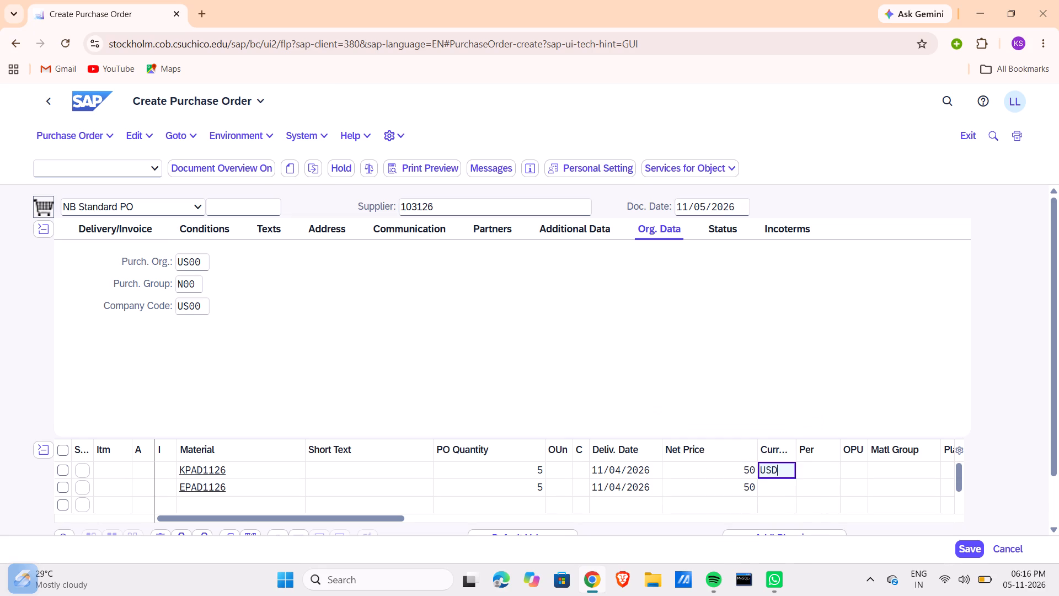
left_click(798, 490)
left_click(775, 485)
type("USD")
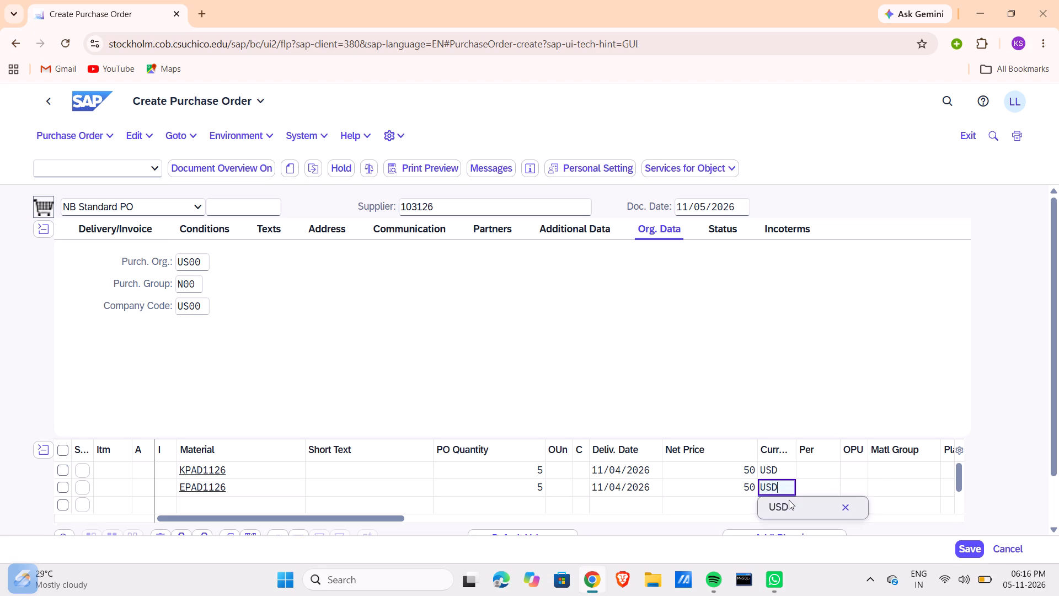
left_click(788, 500)
Assign plant SD00 and storage location TG00 to both purchase order items.
left_click_drag(379, 516, 534, 529)
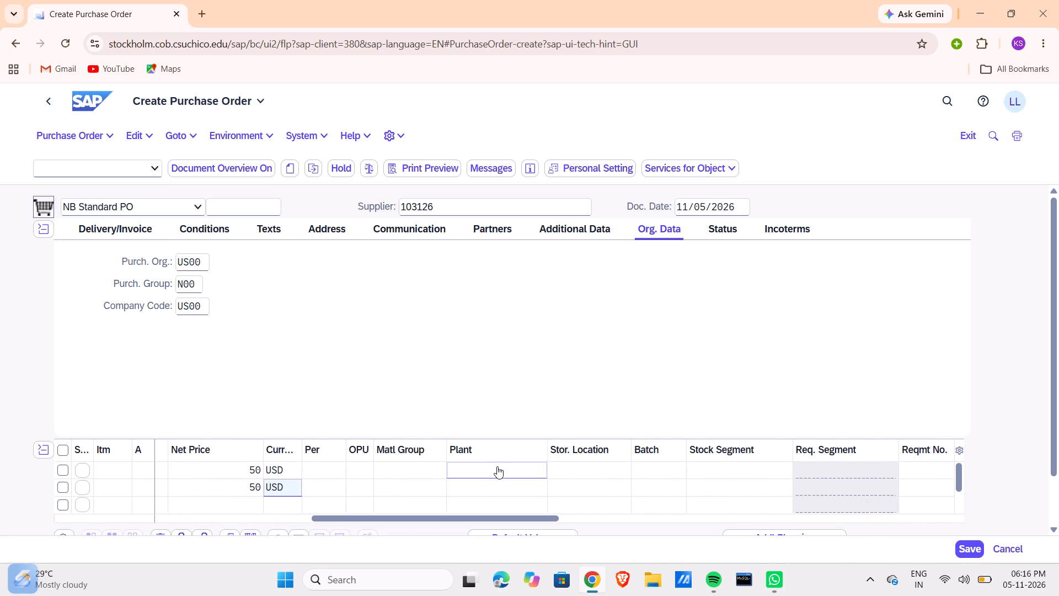
left_click(497, 466)
type("SD00")
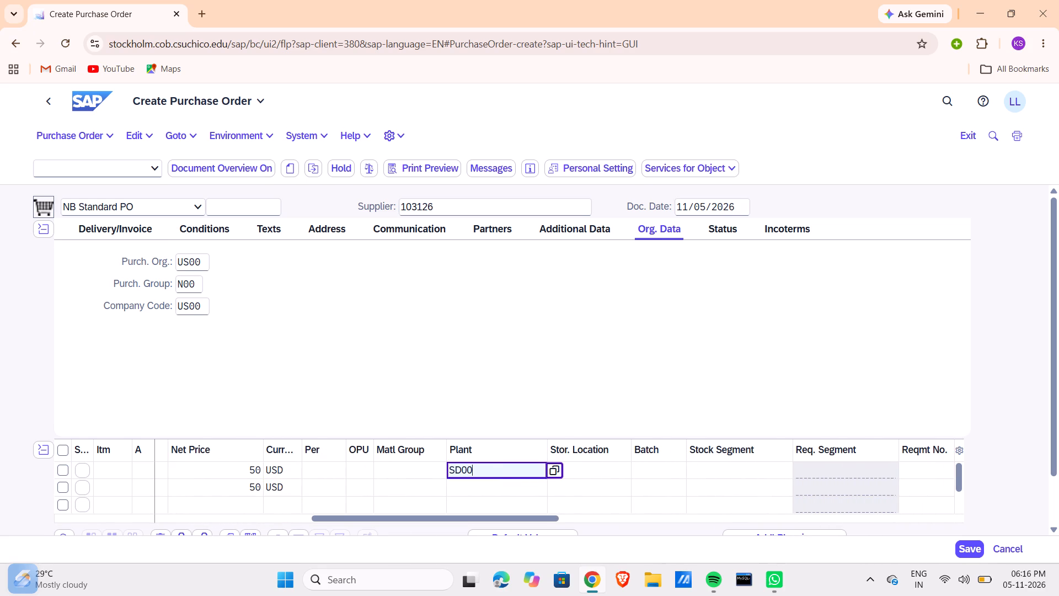
left_click(488, 489)
left_click(577, 471)
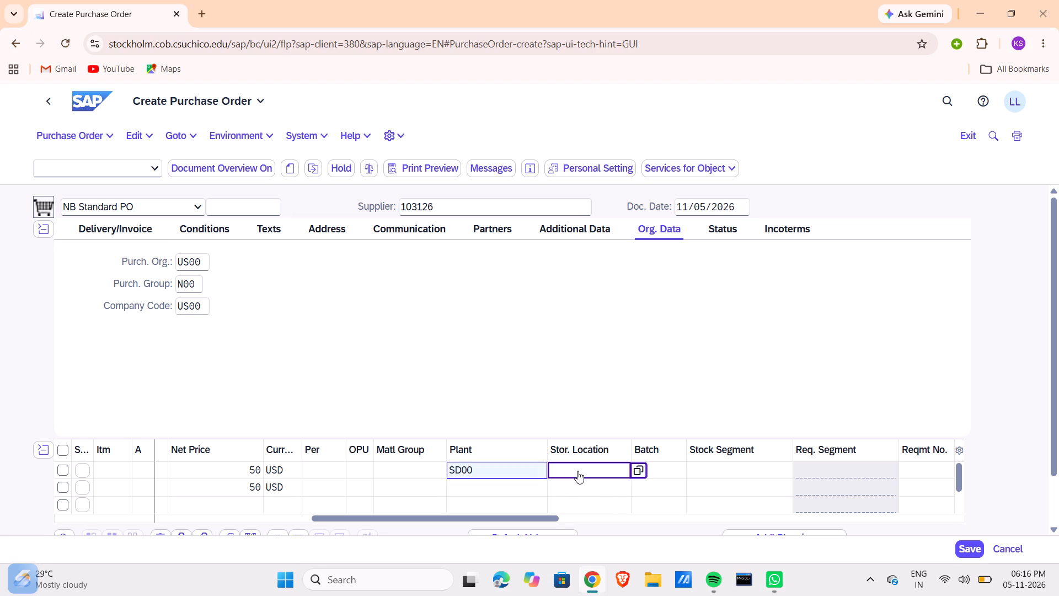
type("TG00")
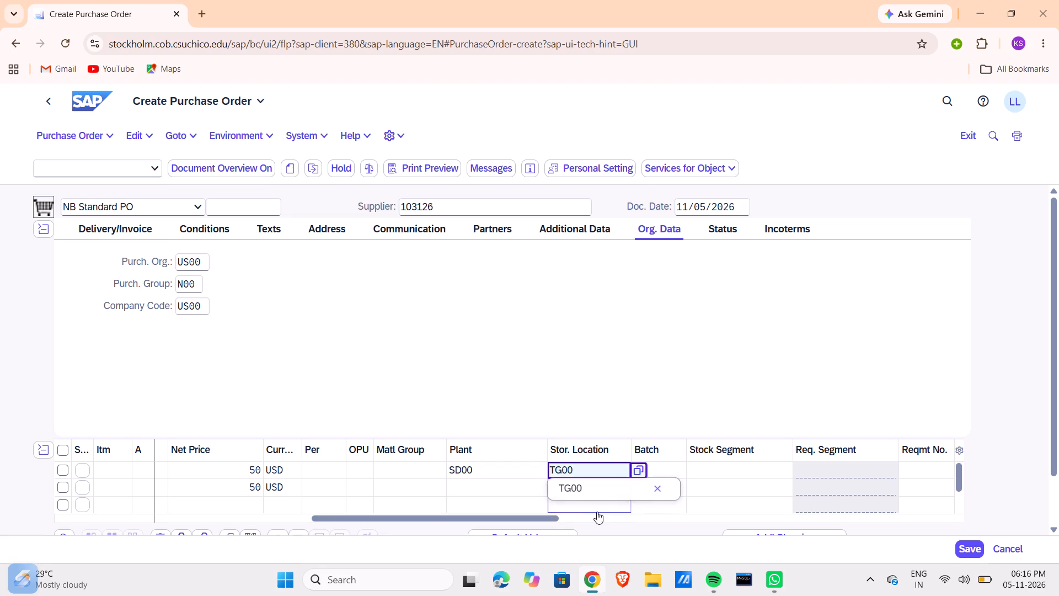
left_click(581, 485)
left_click(487, 482)
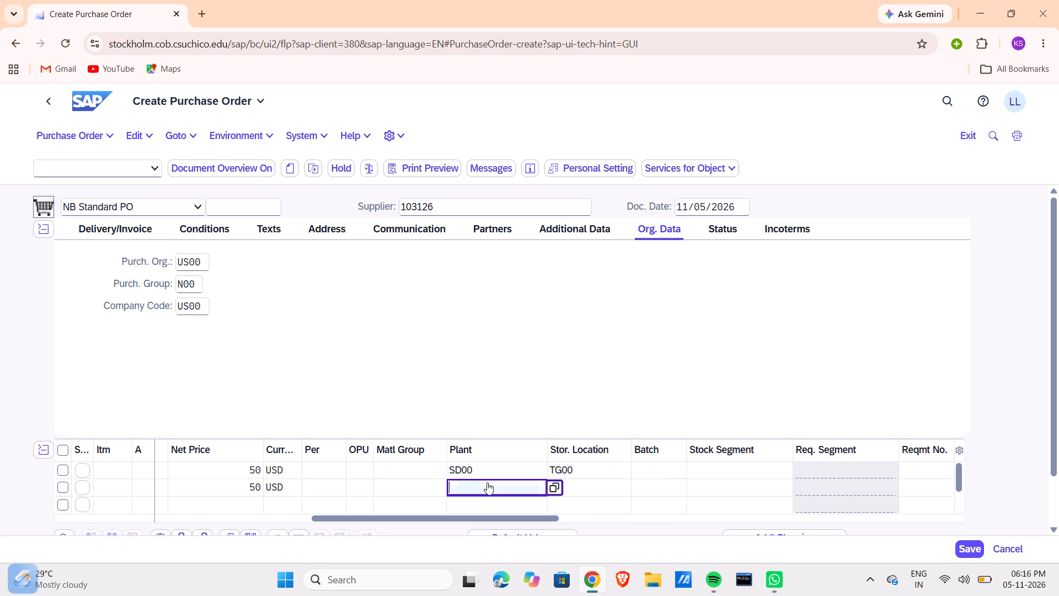
type("SD00")
left_click(485, 498)
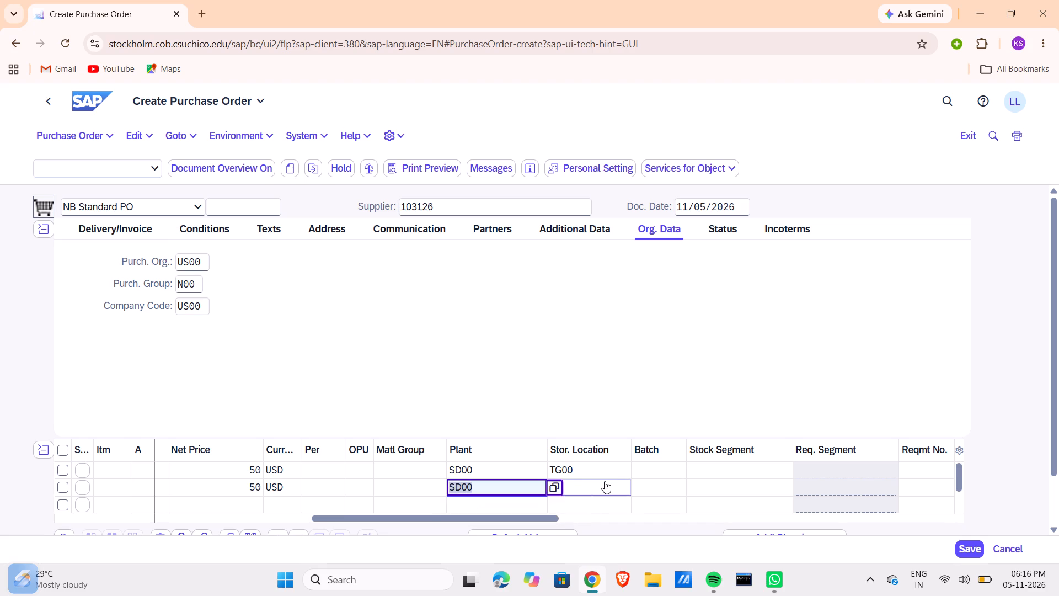
left_click(605, 481)
type("TG00")
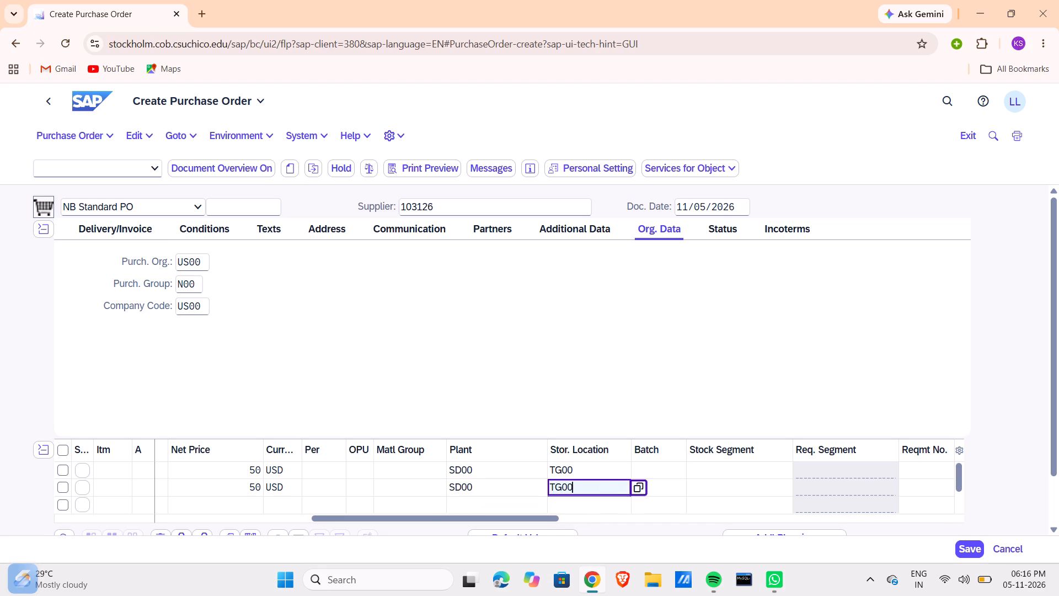
Save the completed purchase order and return to the home page.
left_click(593, 501)
left_click(970, 545)
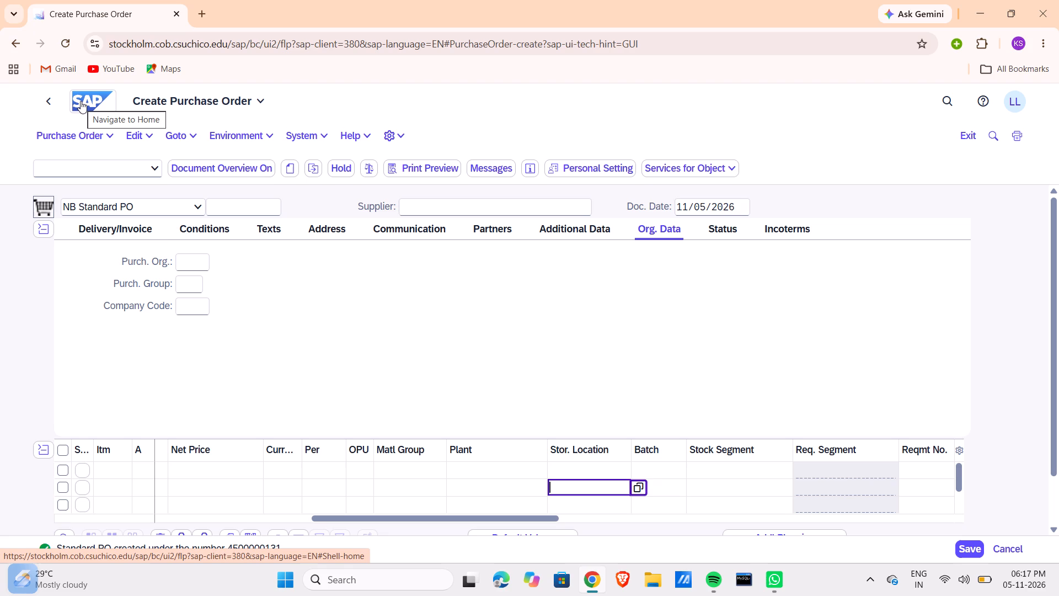
left_click(45, 100)
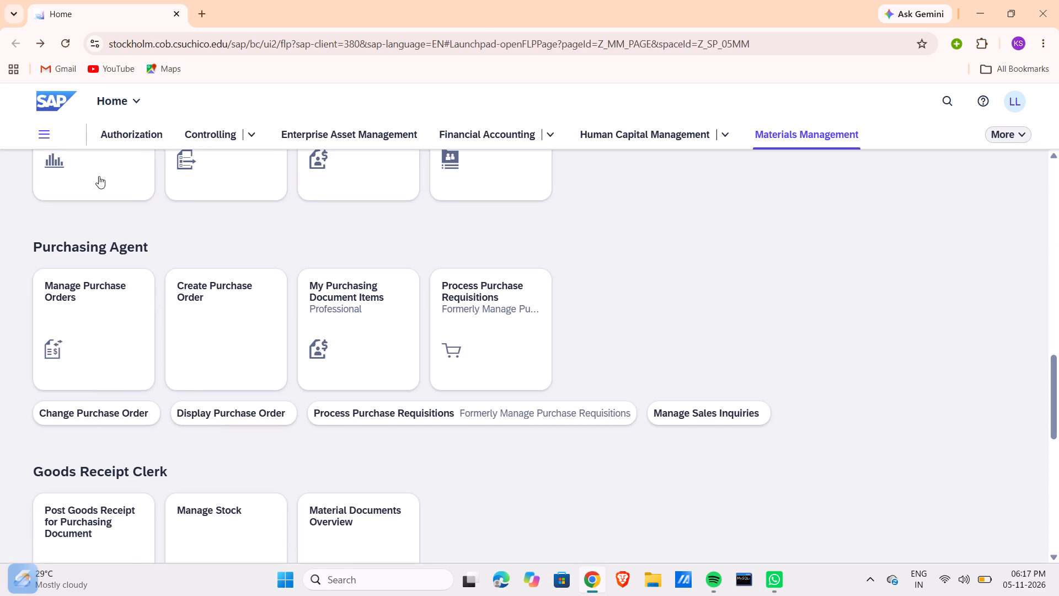
Look up the stock of knee pads KPAD1126 by plant and storage location in Stock - Single Material.
scroll(190, 408, "down", 2)
scroll(190, 408, "up", 1)
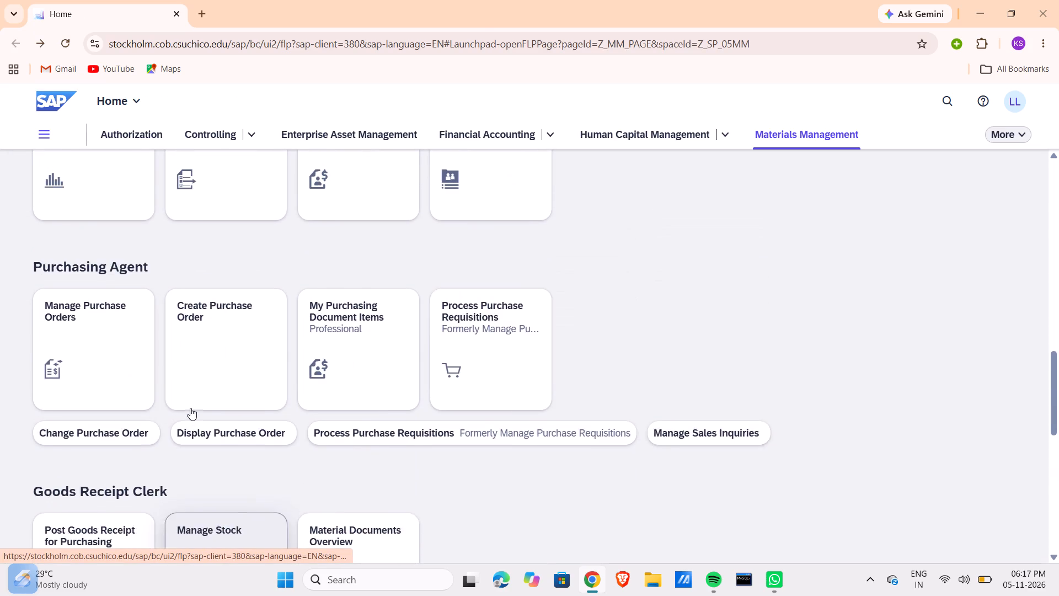
scroll(190, 408, "down", 1)
scroll(190, 408, "up", 1)
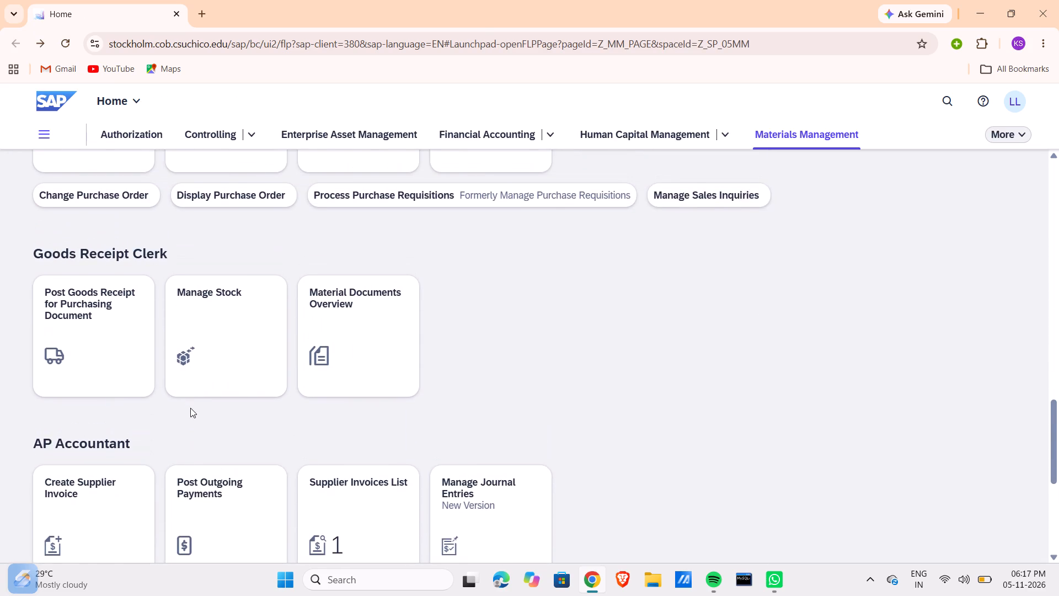
scroll(190, 408, "up", 4)
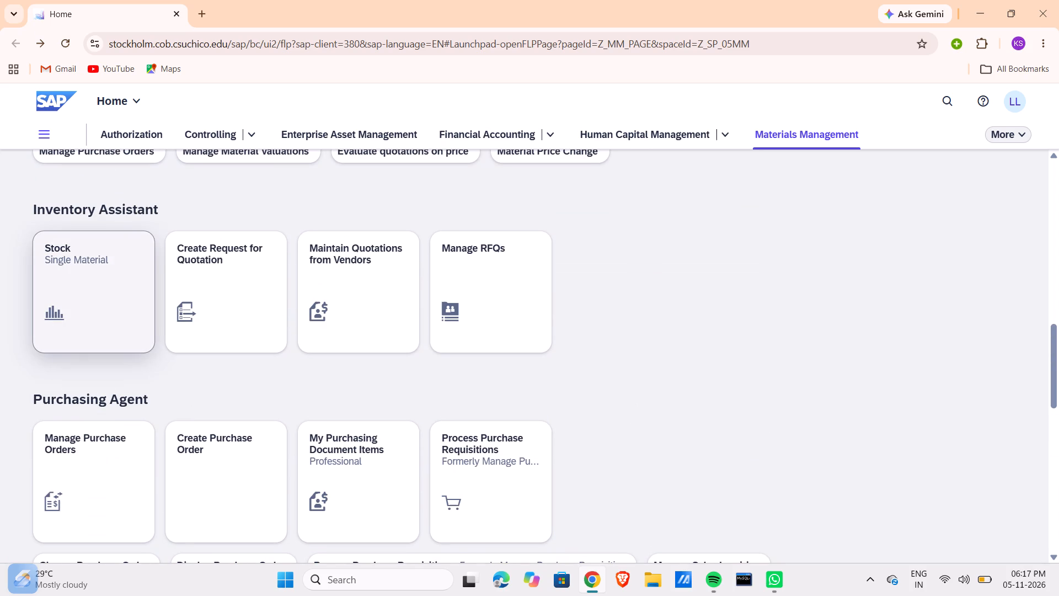
left_click(82, 272)
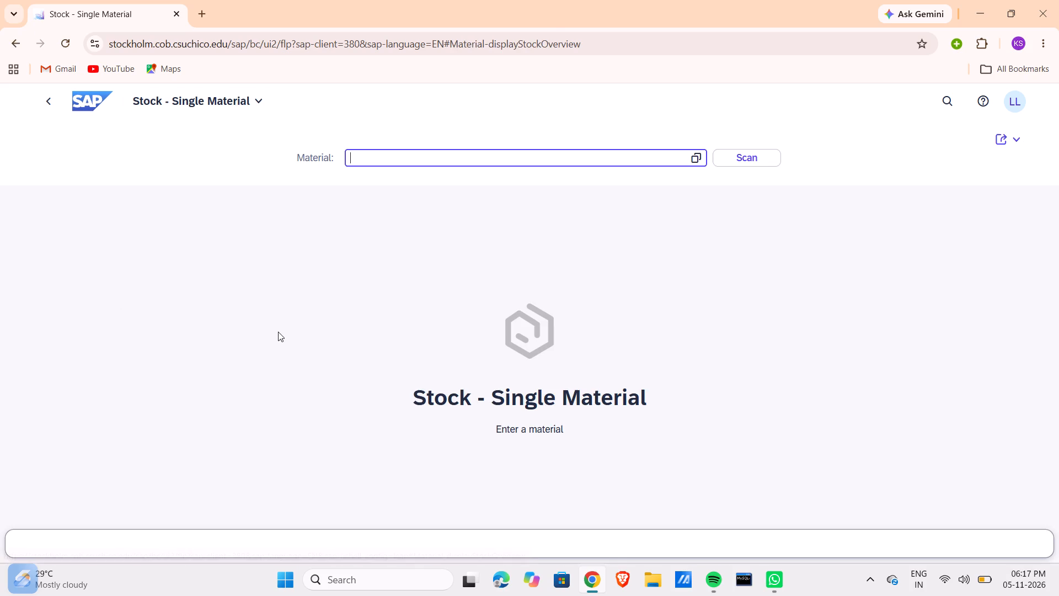
left_click(395, 159)
type("KPAD1126")
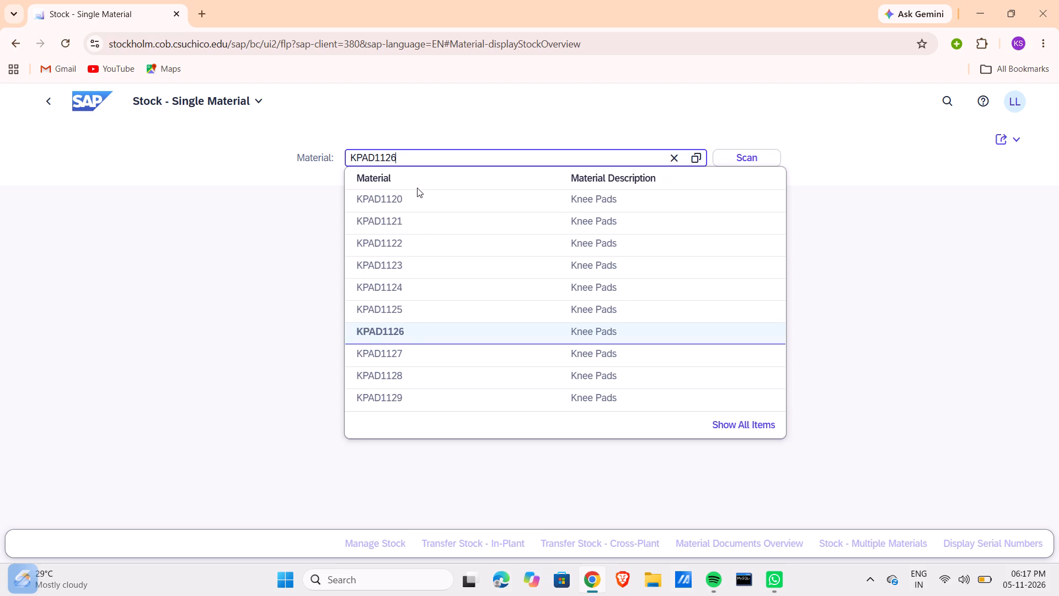
left_click(406, 332)
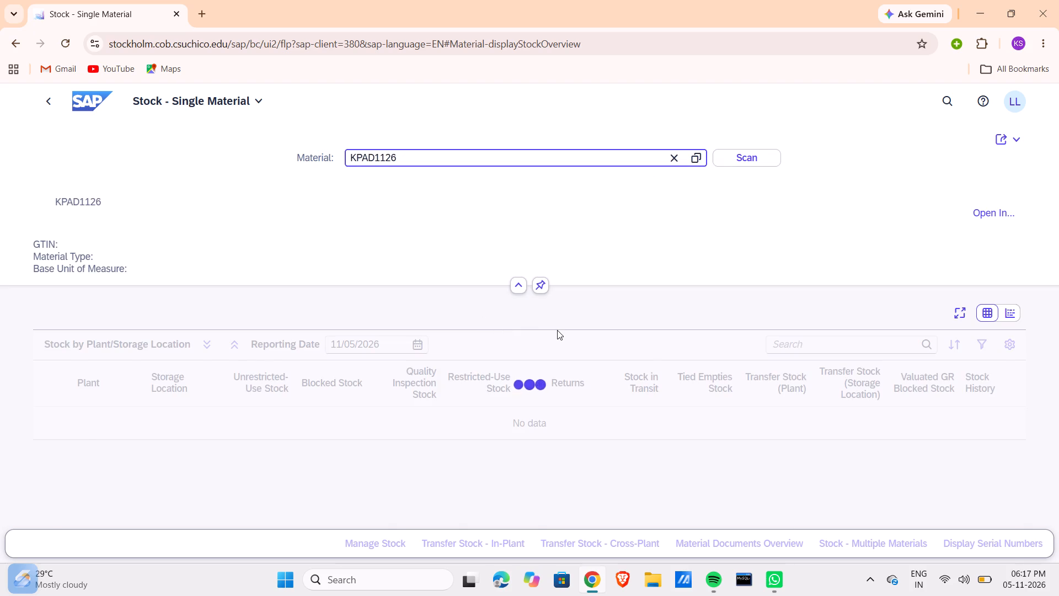
scroll(555, 409, "down", 5)
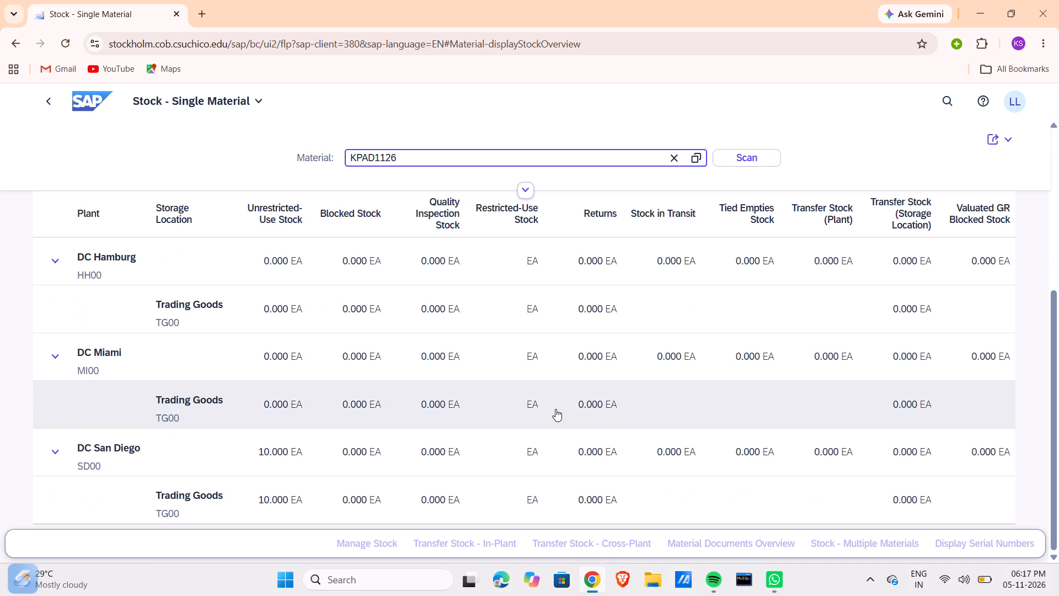
scroll(329, 444, "up", 5)
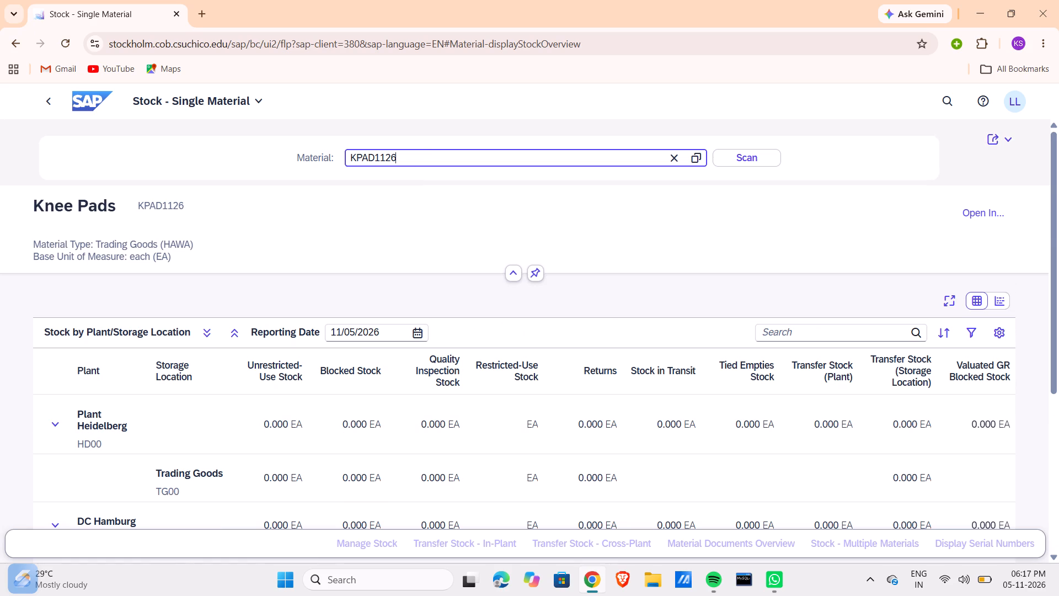
Look up the stock of elbow pads EPAD1126 by plant and storage location, then return to the home page.
left_click(674, 158)
type("EPAD1")
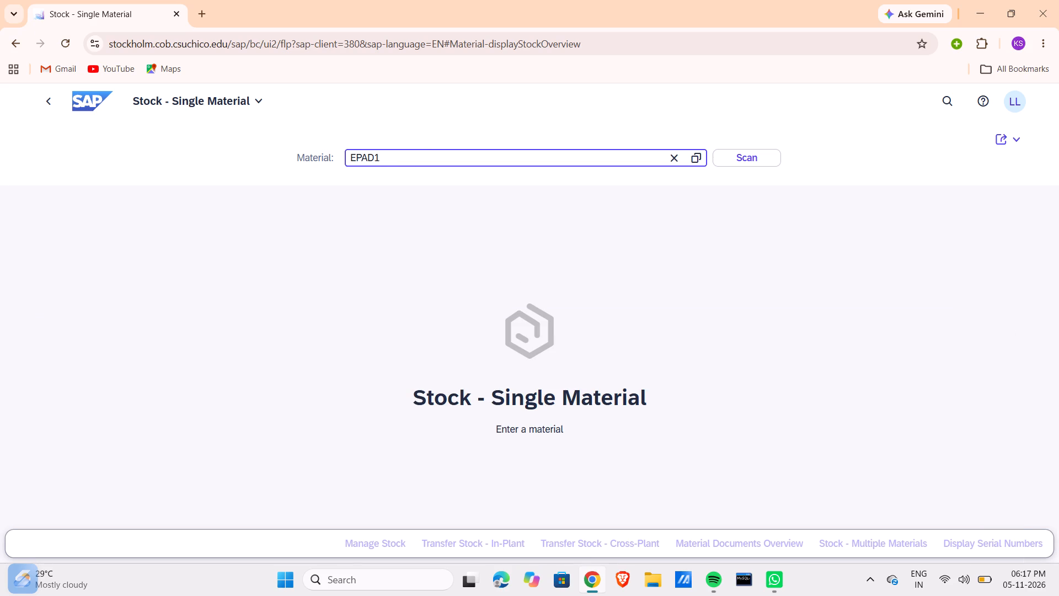
type("126")
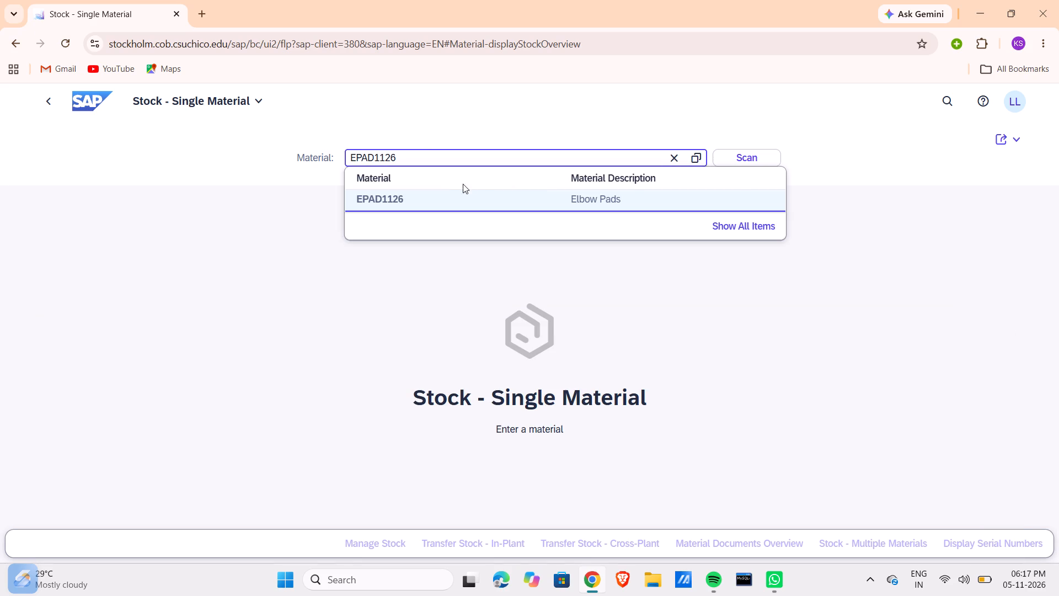
left_click(435, 190)
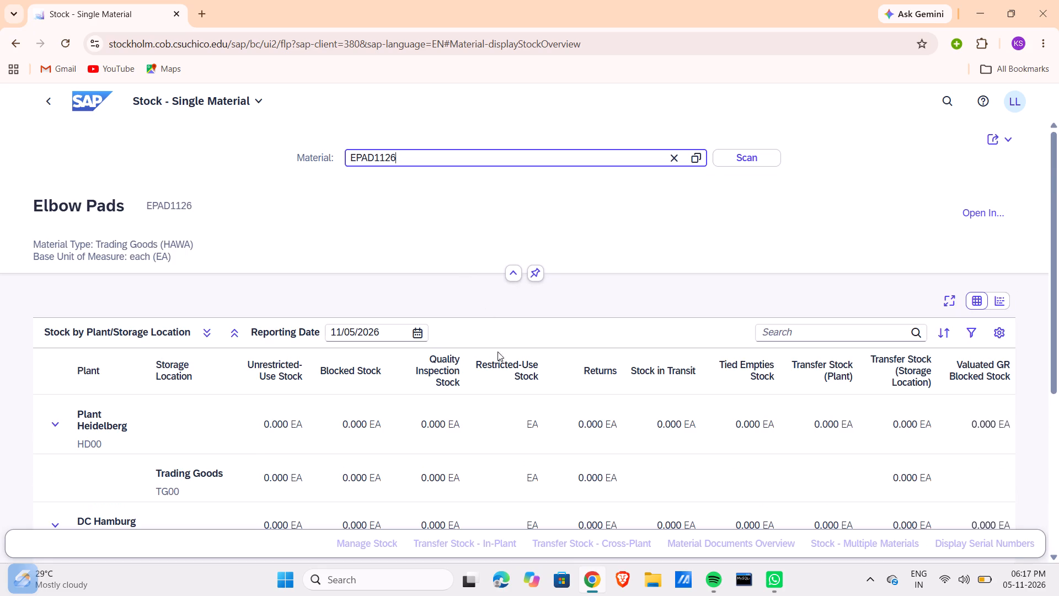
scroll(429, 347, "down", 10)
scroll(429, 347, "up", 6)
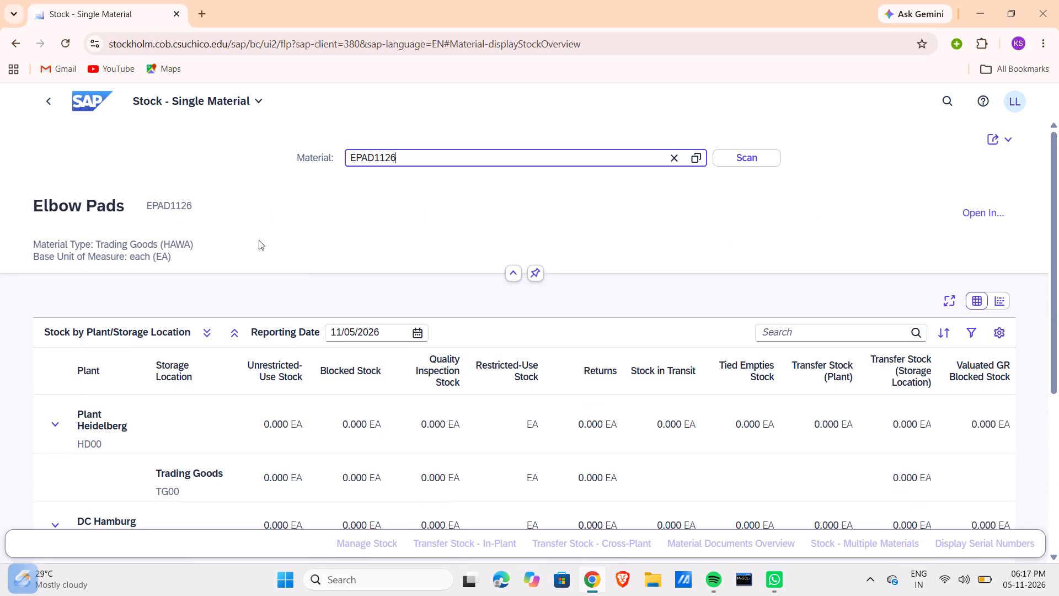
left_click(41, 96)
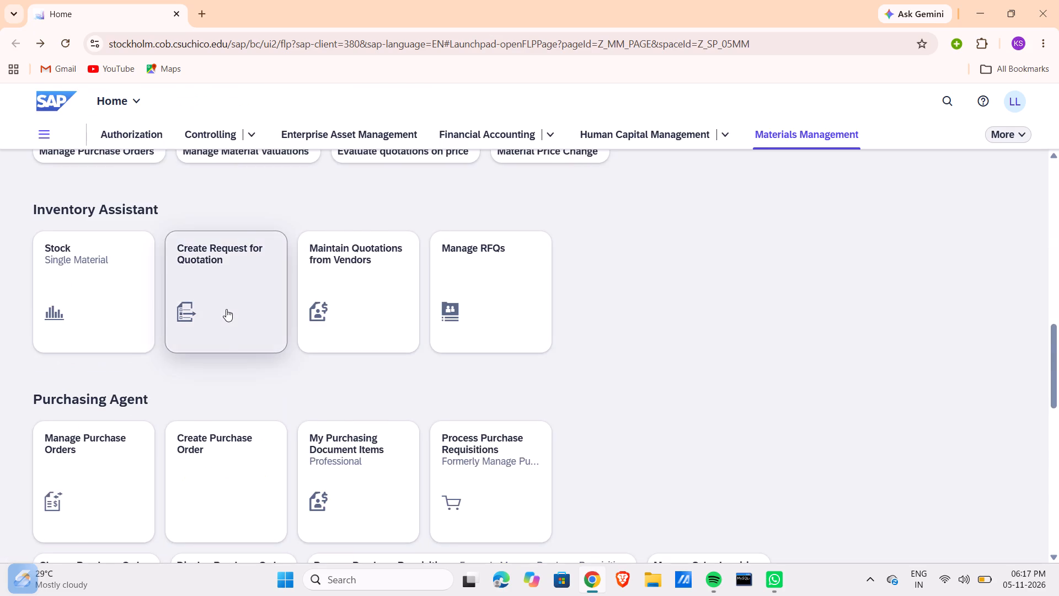
Run the MB52 Display Warehouse Stock report for KPAD1126 in plant SD00, review it and return to the home page.
scroll(226, 309, "down", 4)
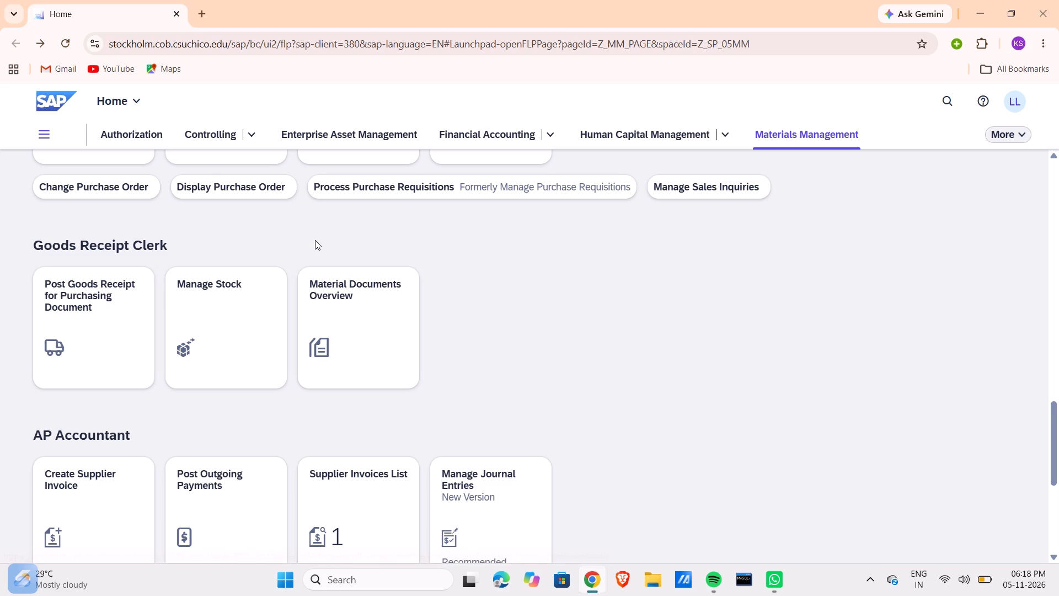
scroll(315, 240, "up", 5)
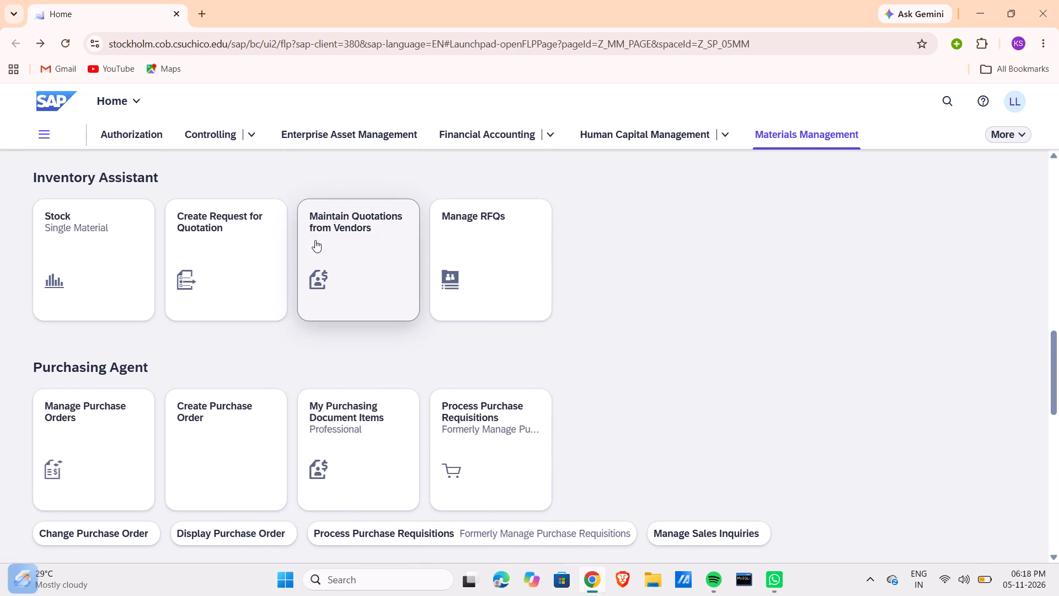
scroll(315, 240, "up", 1)
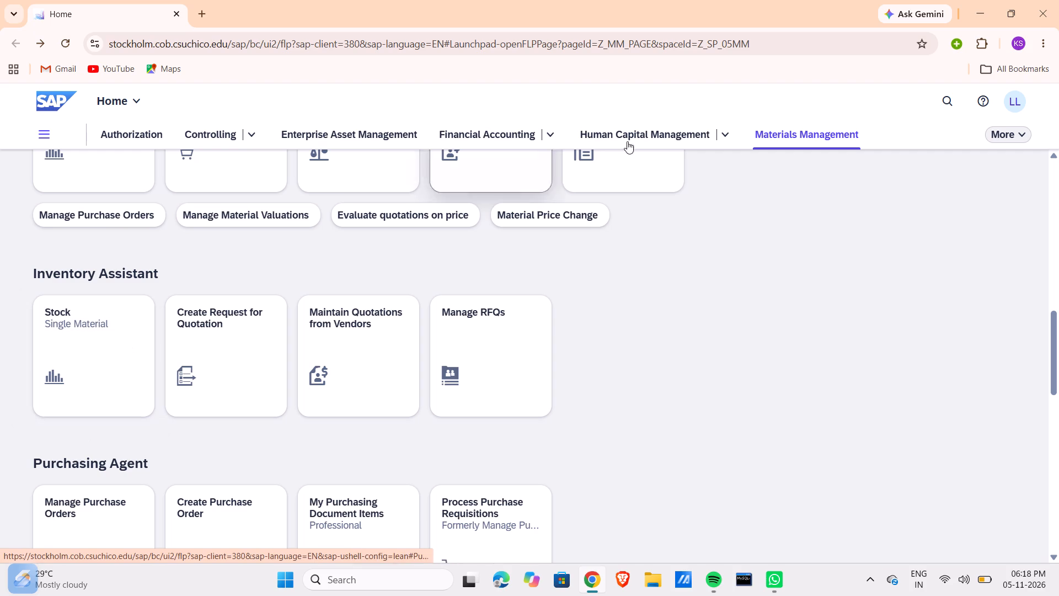
left_click(949, 94)
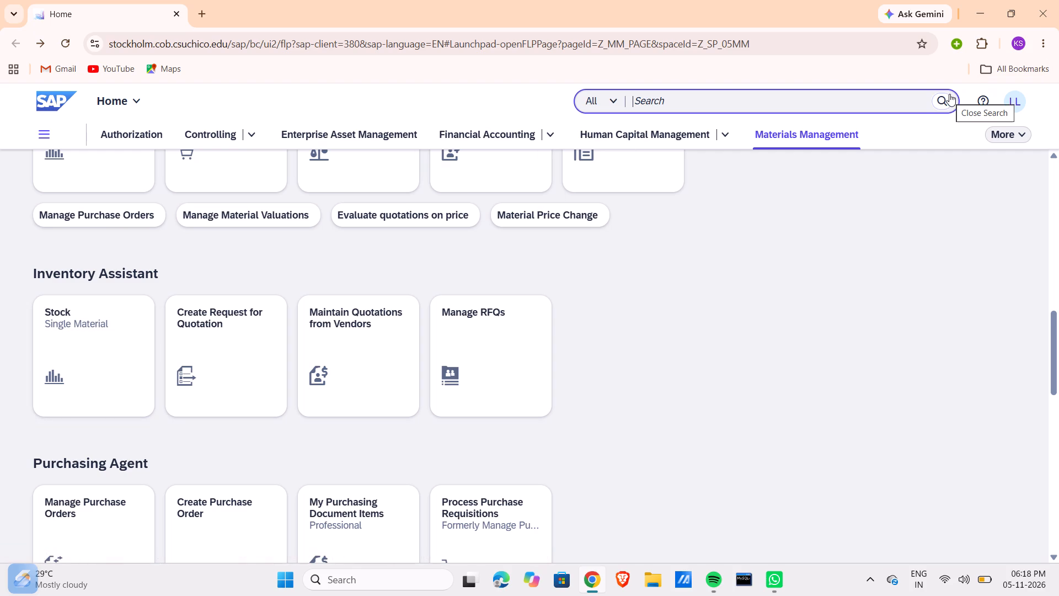
type("MB52")
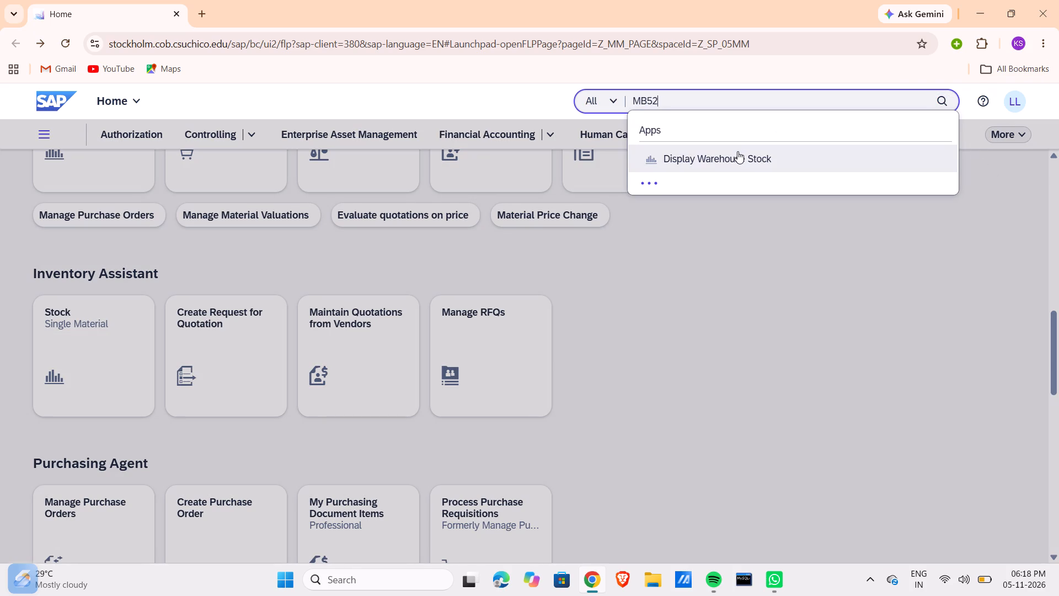
left_click(737, 151)
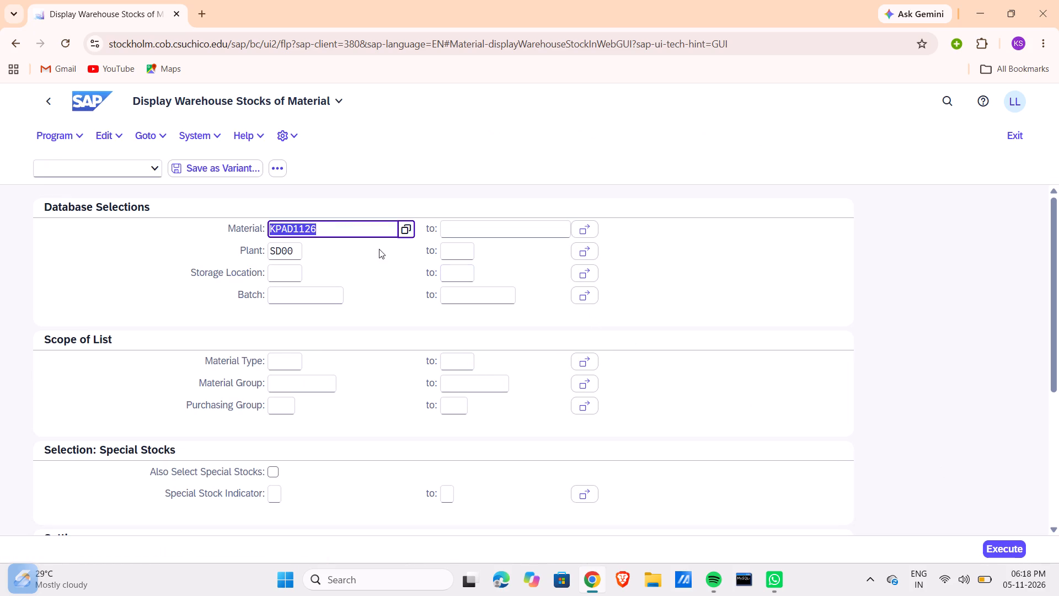
left_click(364, 228)
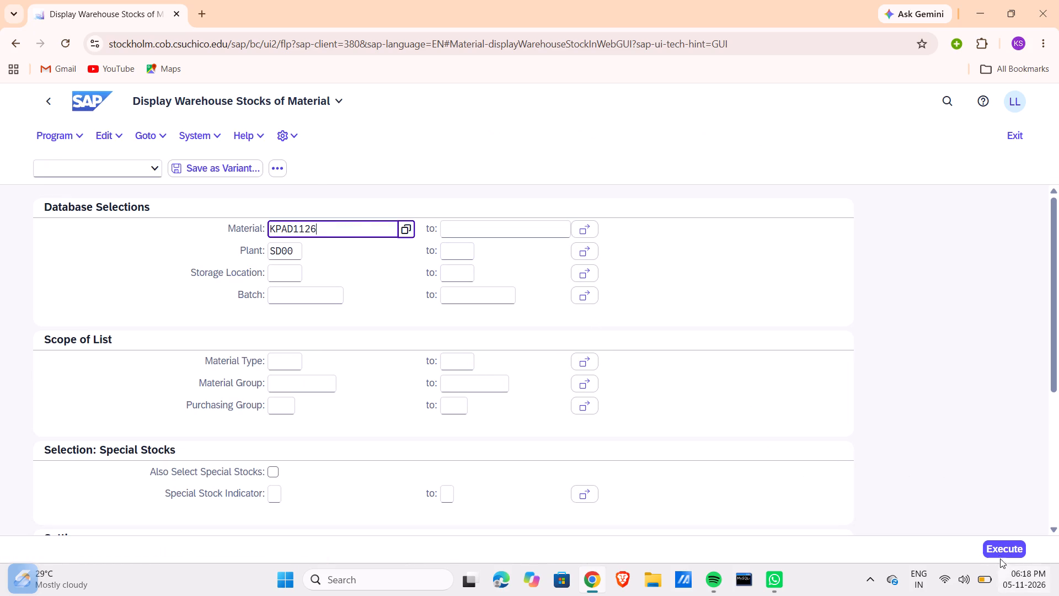
left_click(998, 547)
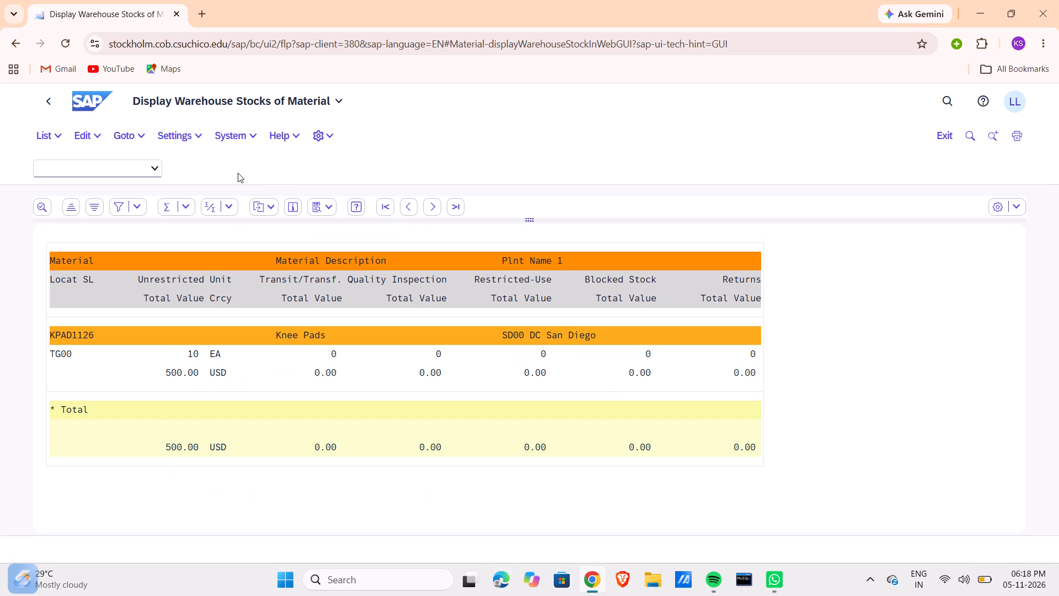
left_click(52, 107)
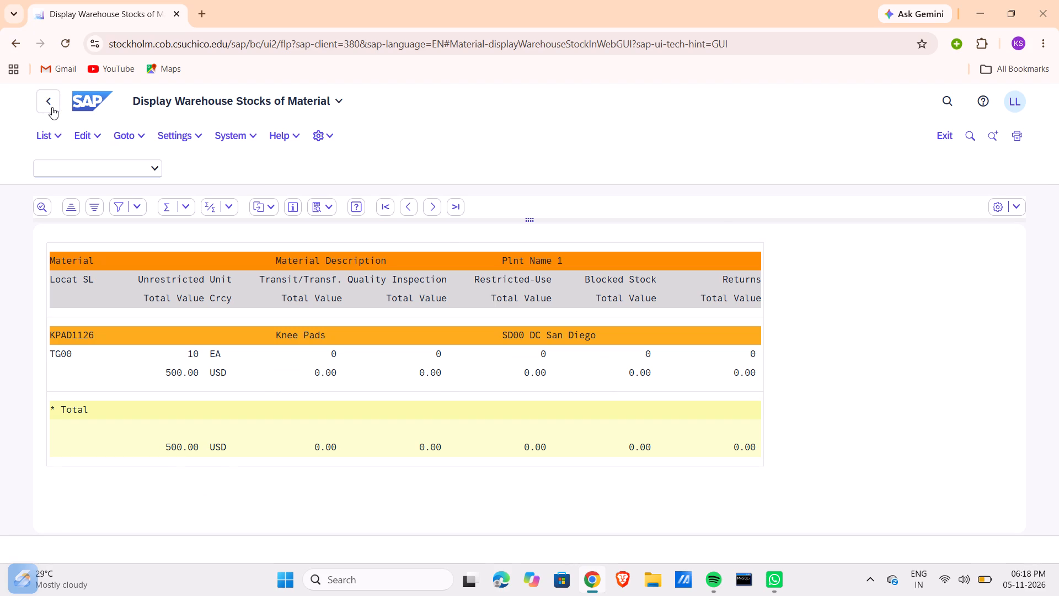
left_click(54, 98)
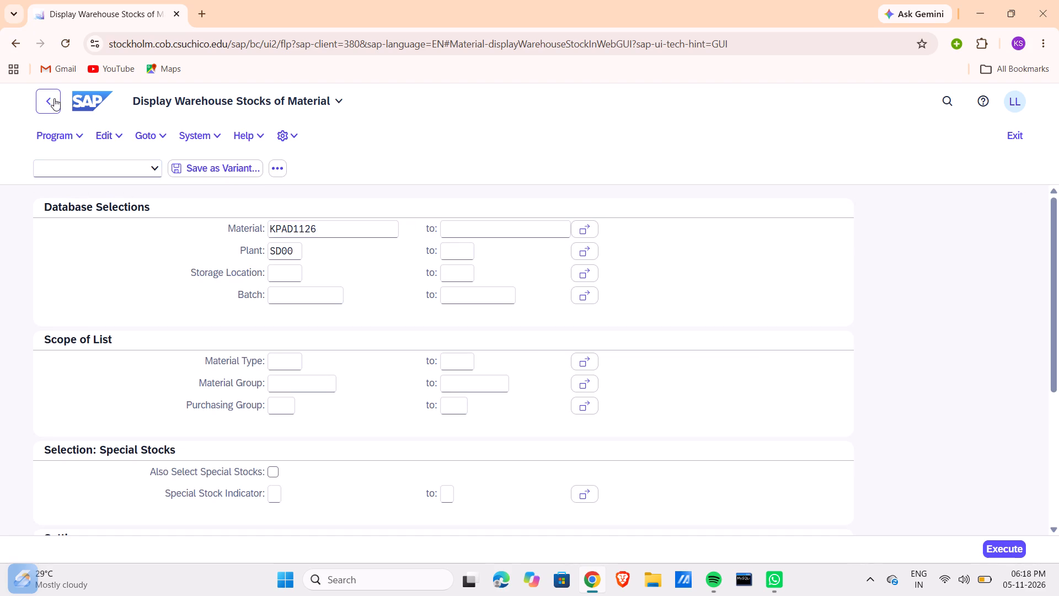
scroll(197, 310, "down", 4)
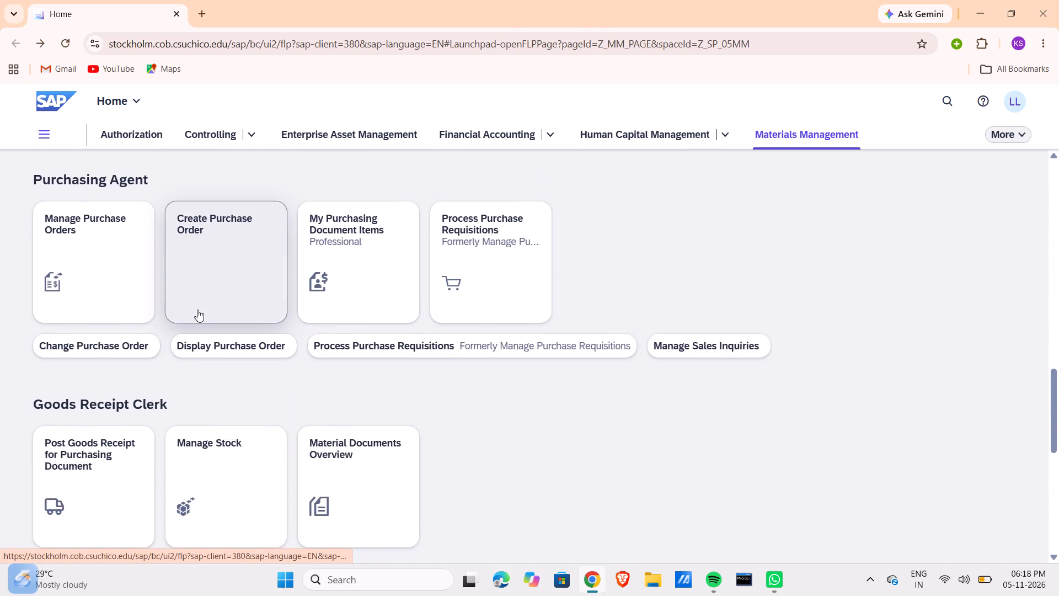
scroll(197, 310, "down", 2)
scroll(179, 253, "down", 1)
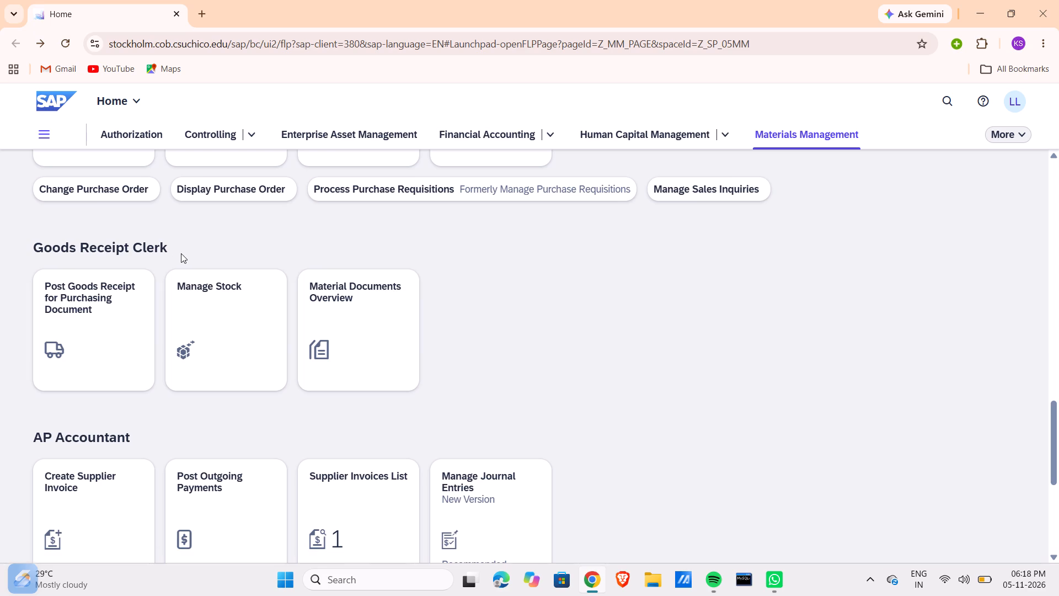
scroll(145, 272, "left", 1)
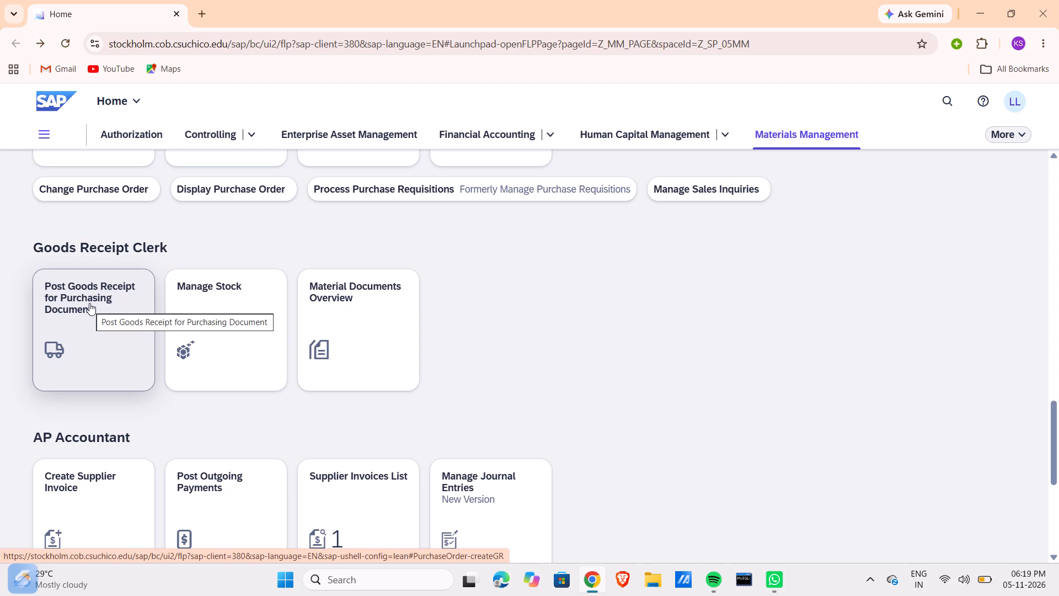
left_click(89, 303)
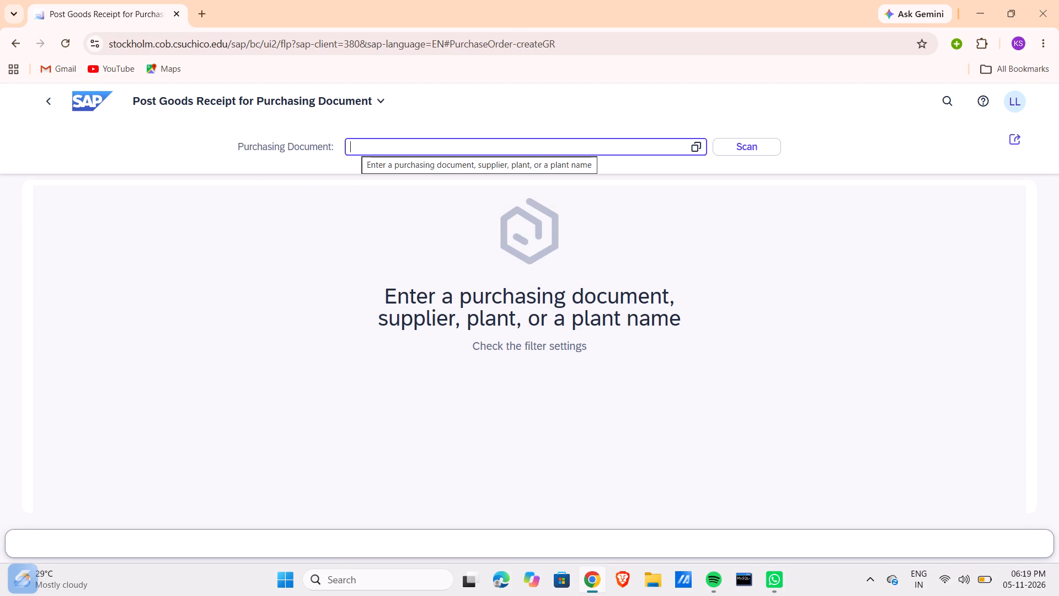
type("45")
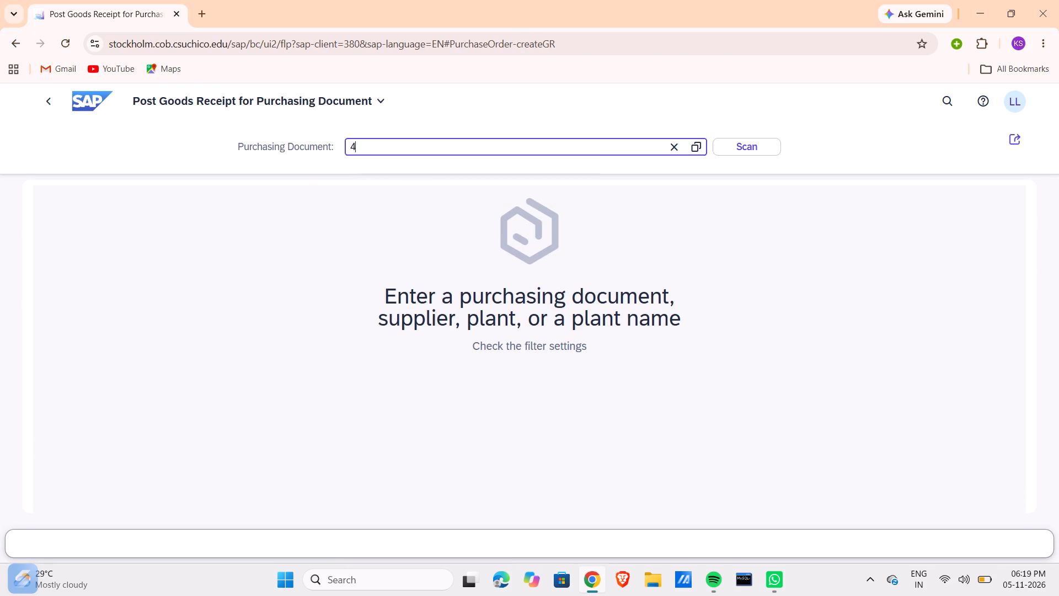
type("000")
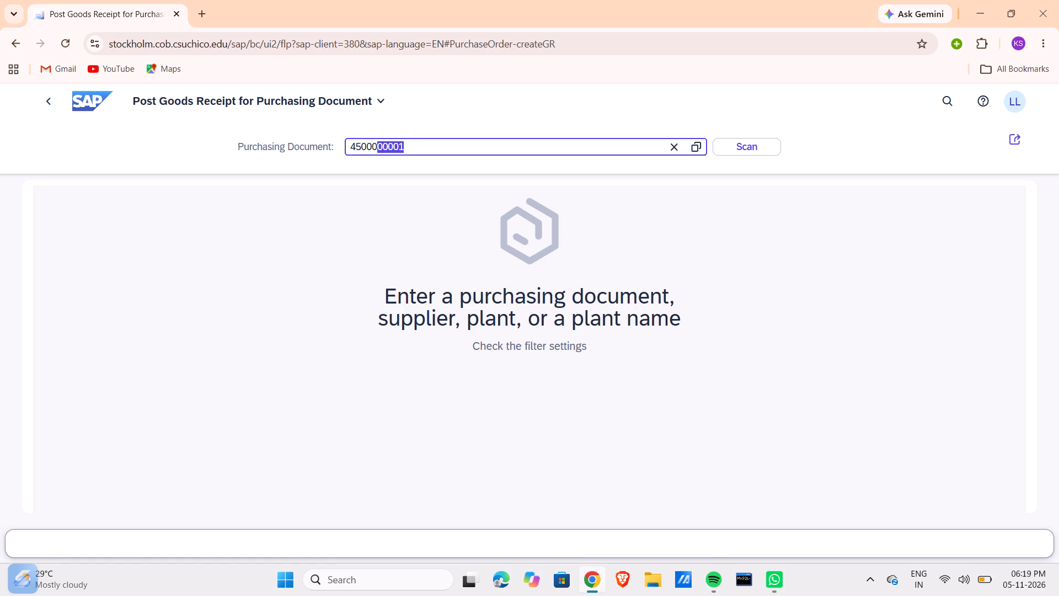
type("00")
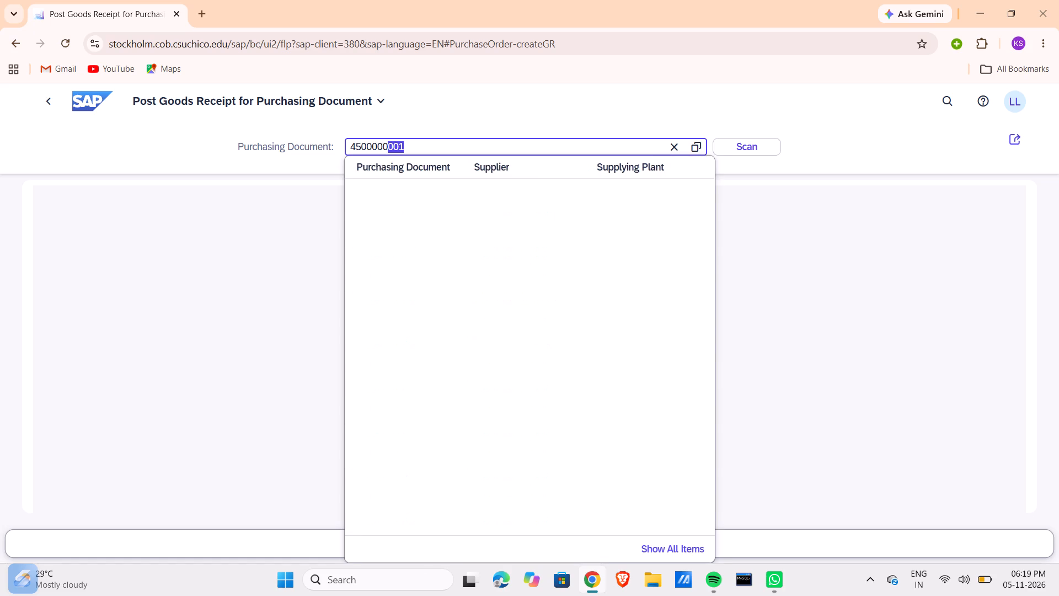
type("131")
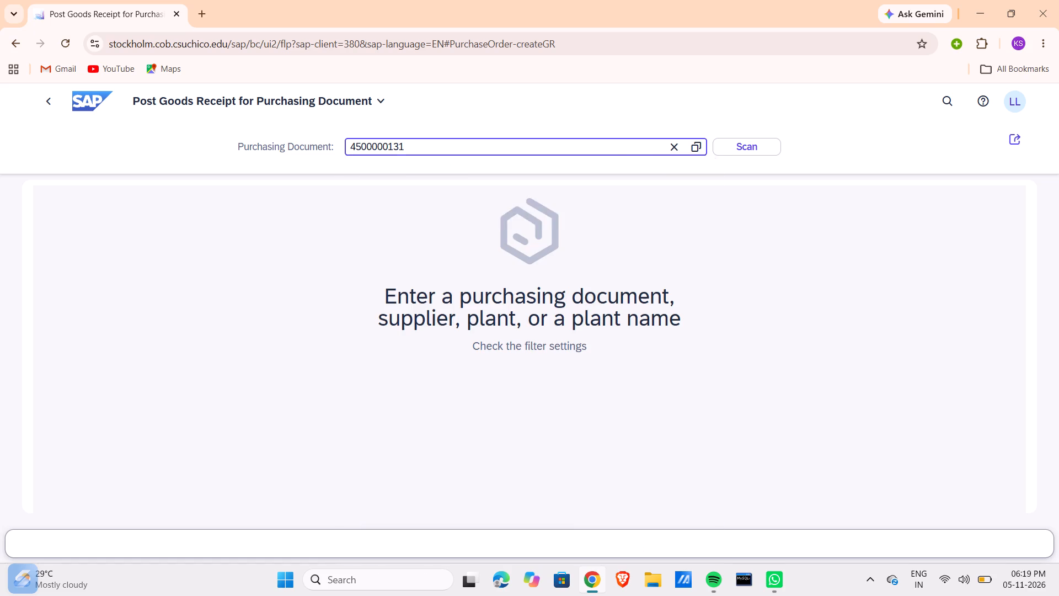
left_click(395, 186)
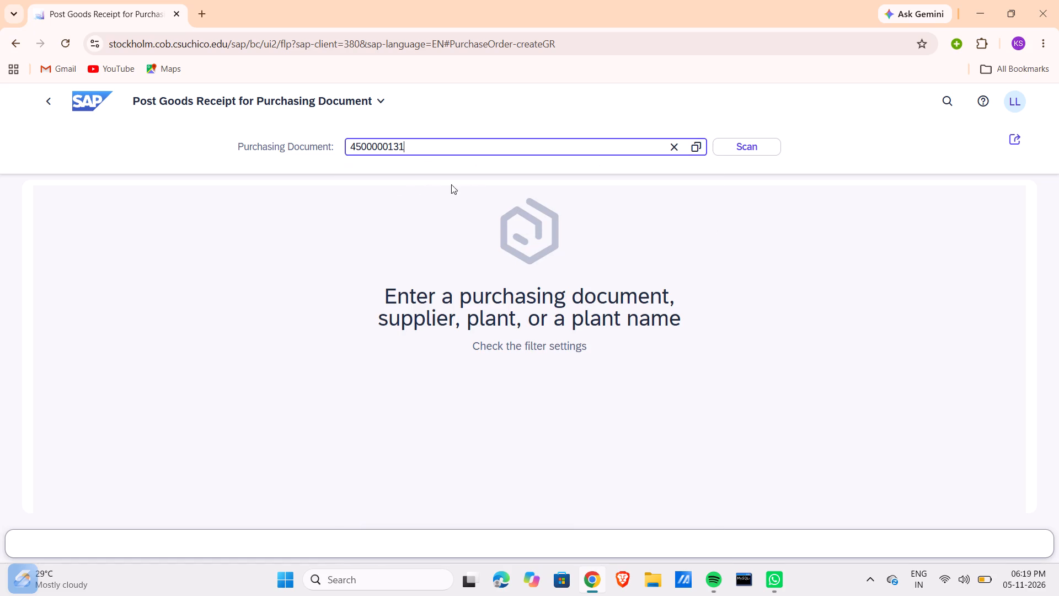
Post the goods receipt for both items, Knee Pads KPAD1126 and Elbow Pads EPAD1126, and close the resulting message.
scroll(387, 413, "down", 1)
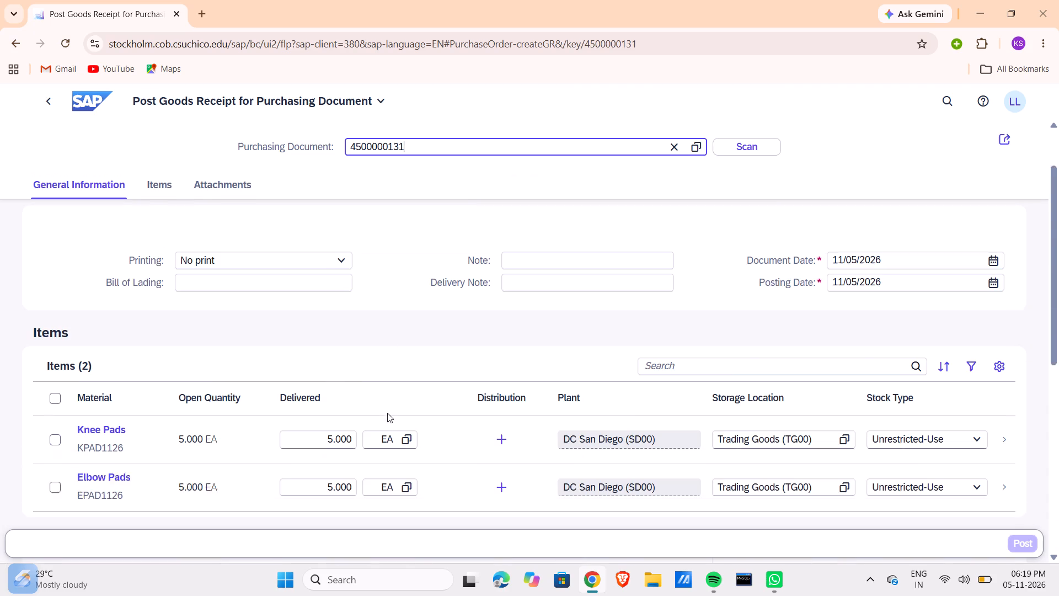
scroll(387, 413, "down", 3)
scroll(387, 413, "up", 1)
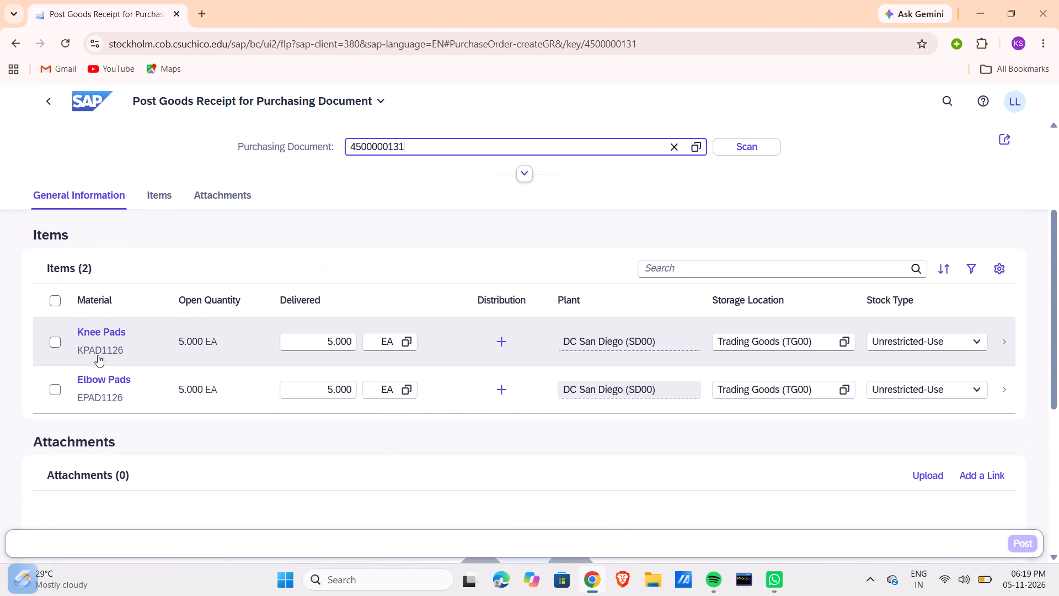
left_click(47, 339)
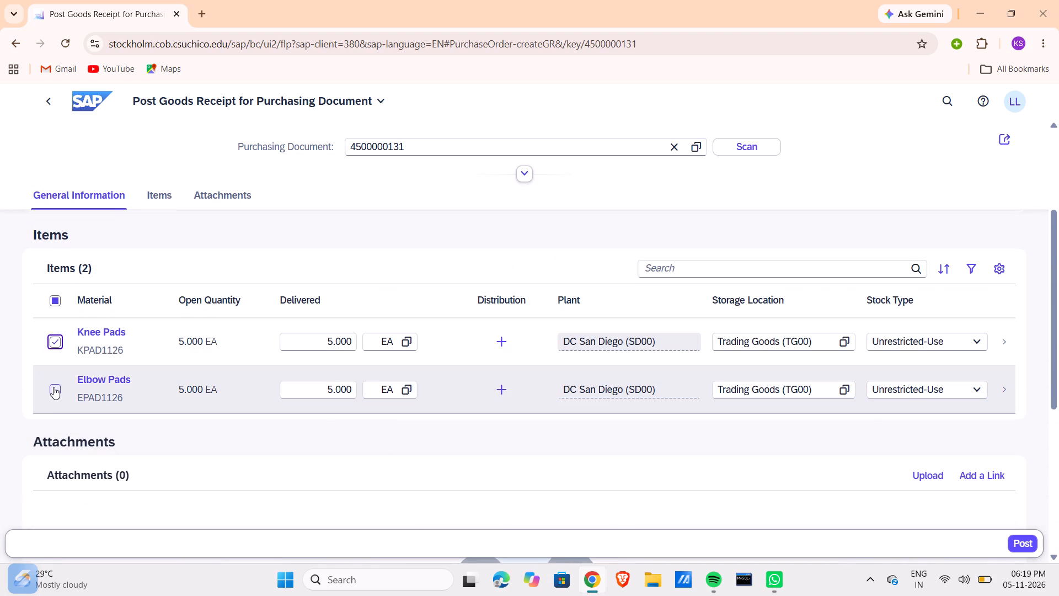
left_click(54, 387)
left_click(1031, 541)
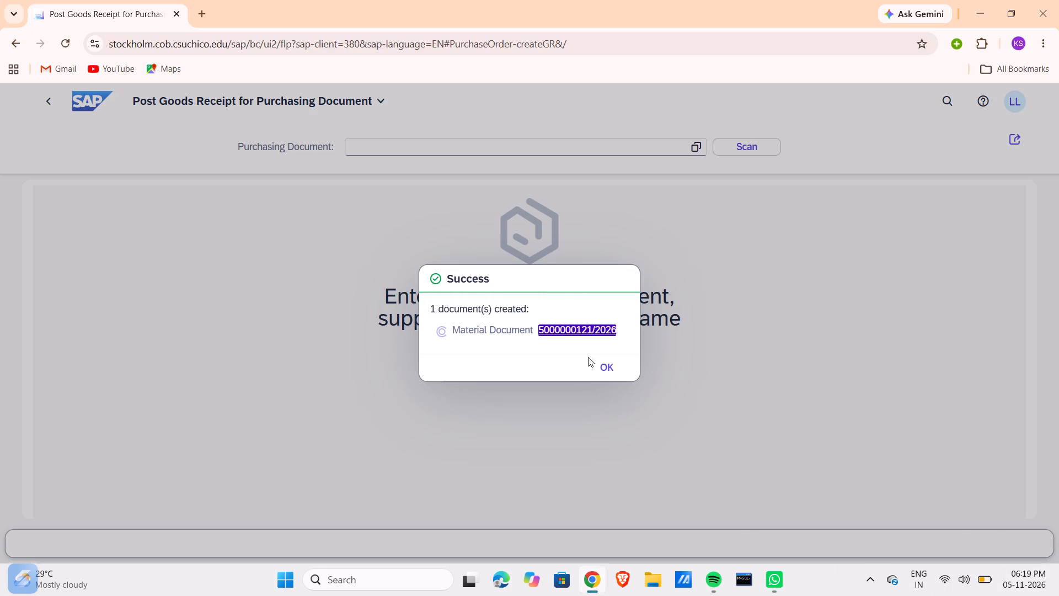
left_click(611, 368)
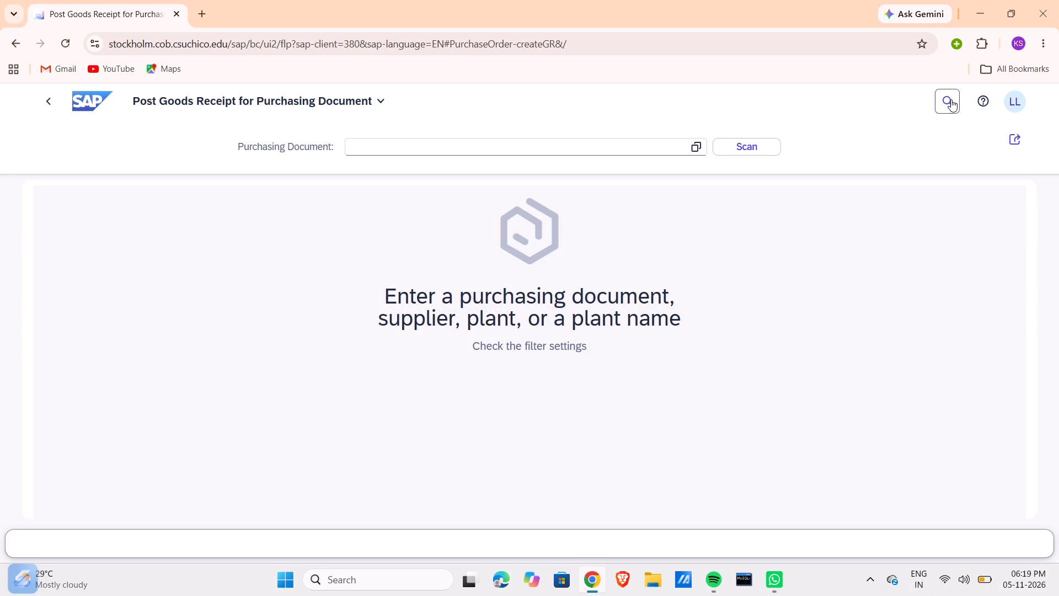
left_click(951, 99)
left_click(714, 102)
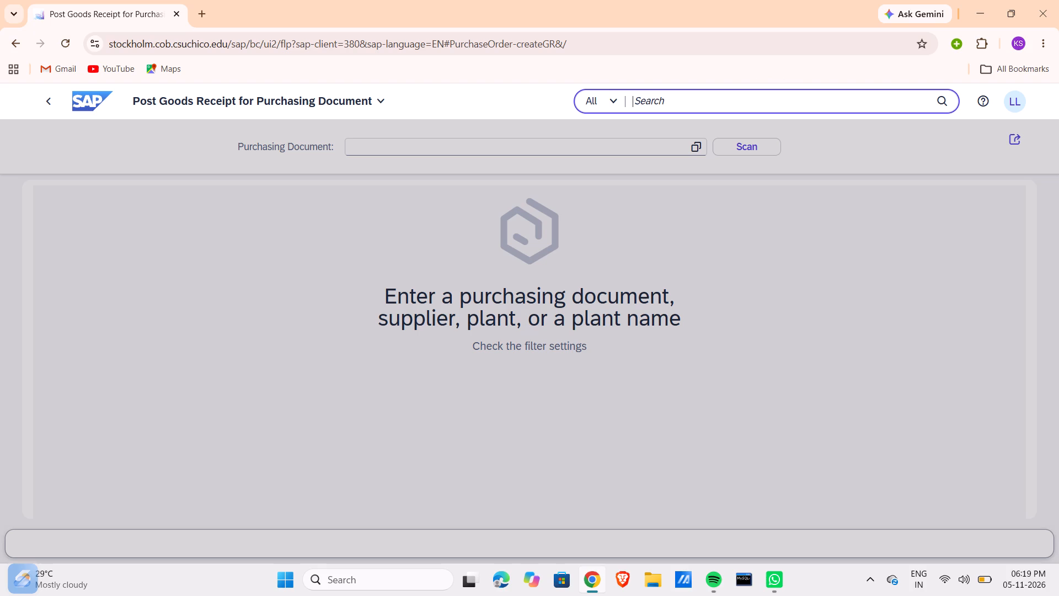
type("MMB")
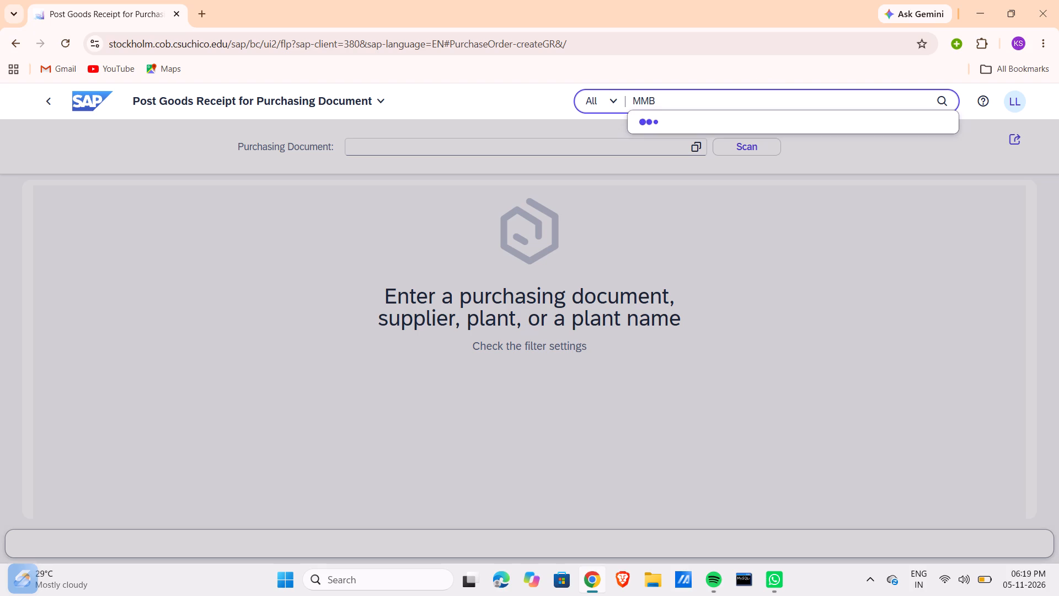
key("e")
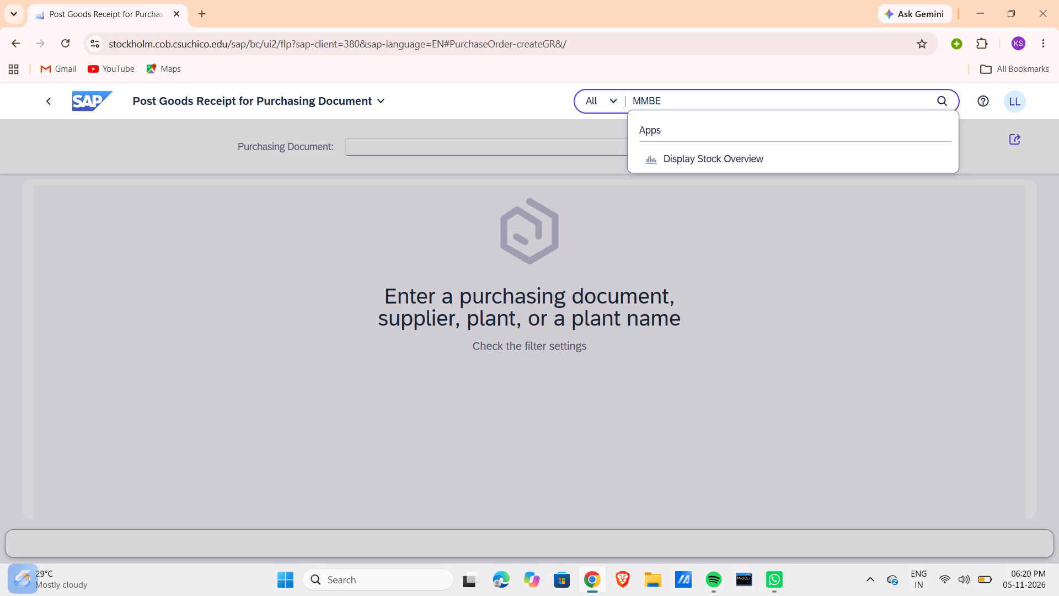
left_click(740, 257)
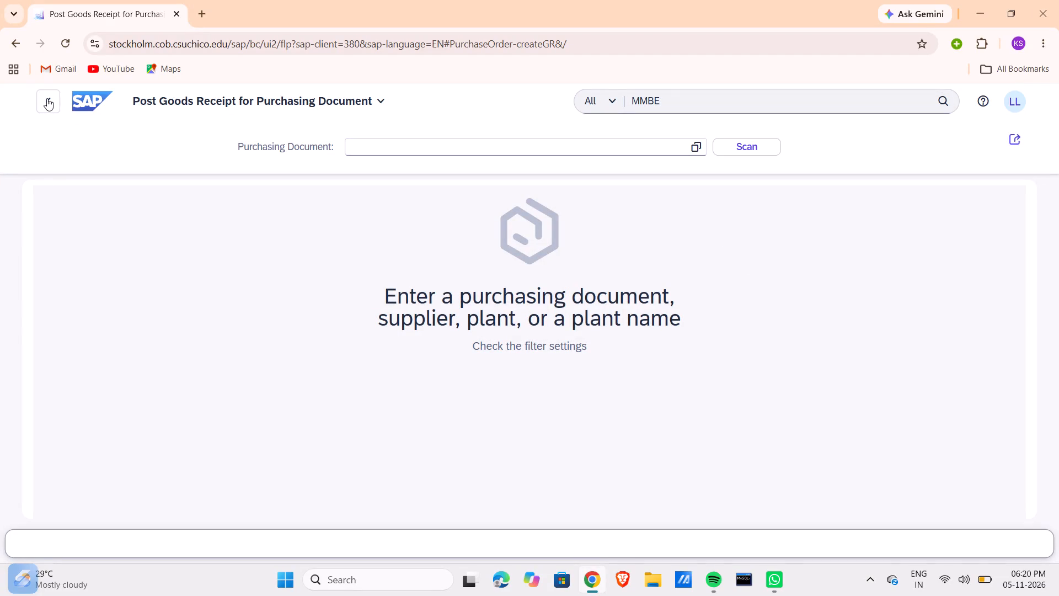
Return to the Materials Management home page and find the Stock - Single Material app.
left_click(46, 99)
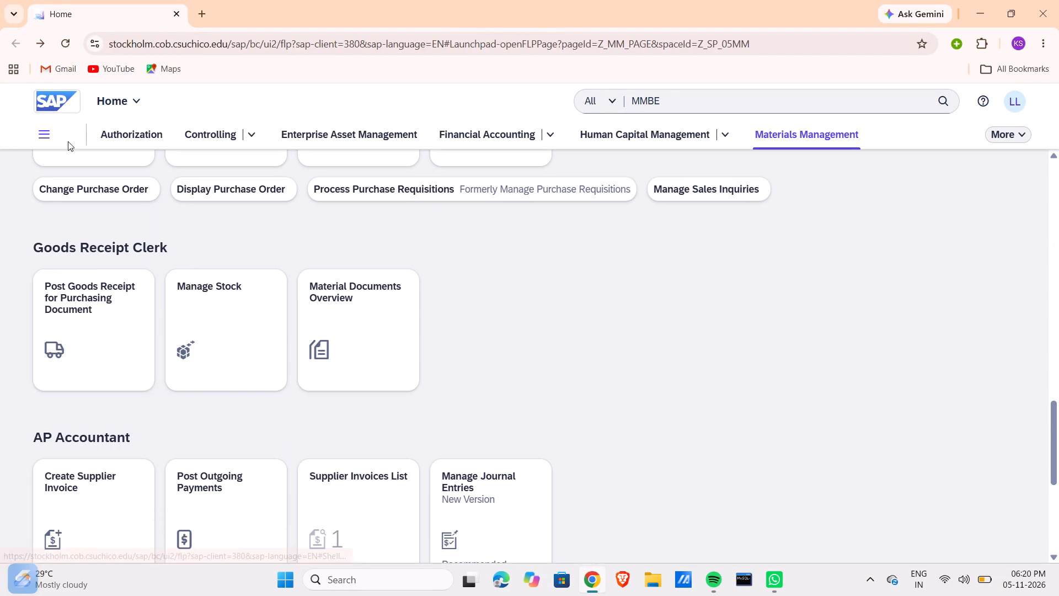
scroll(176, 402, "down", 4)
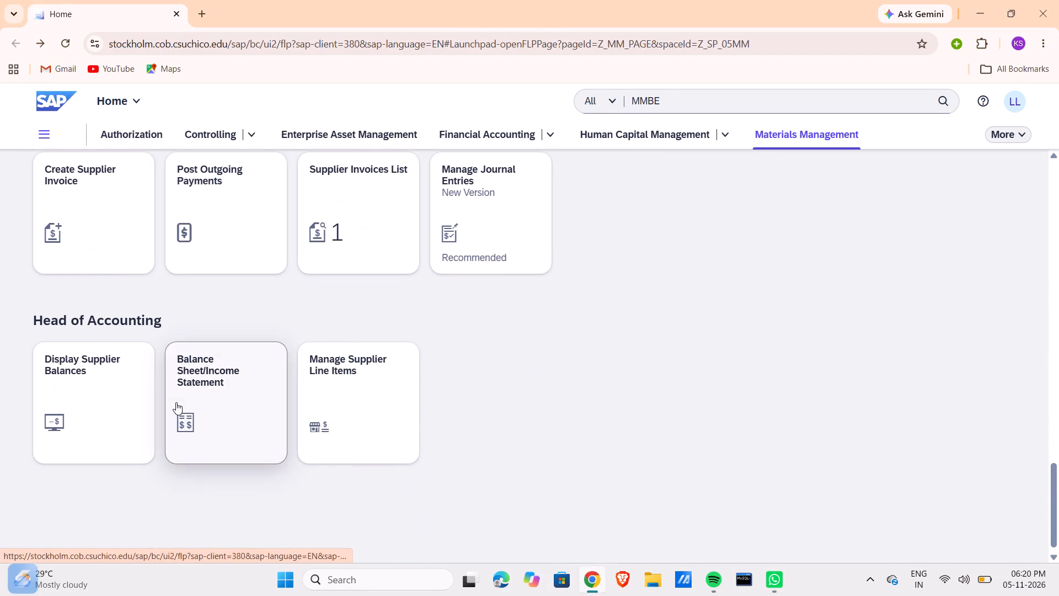
scroll(176, 402, "up", 11)
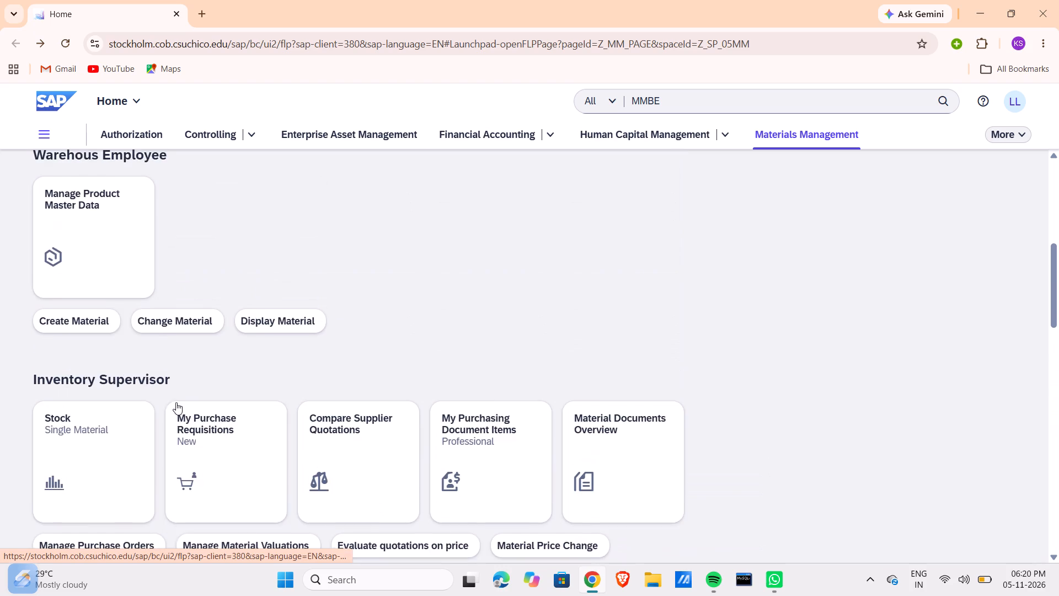
scroll(176, 402, "up", 3)
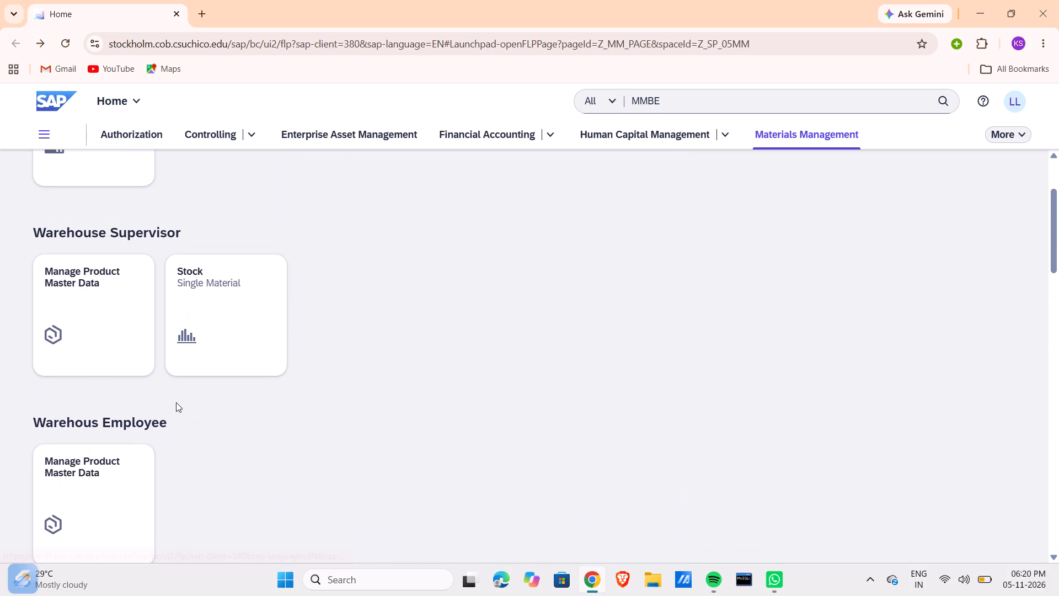
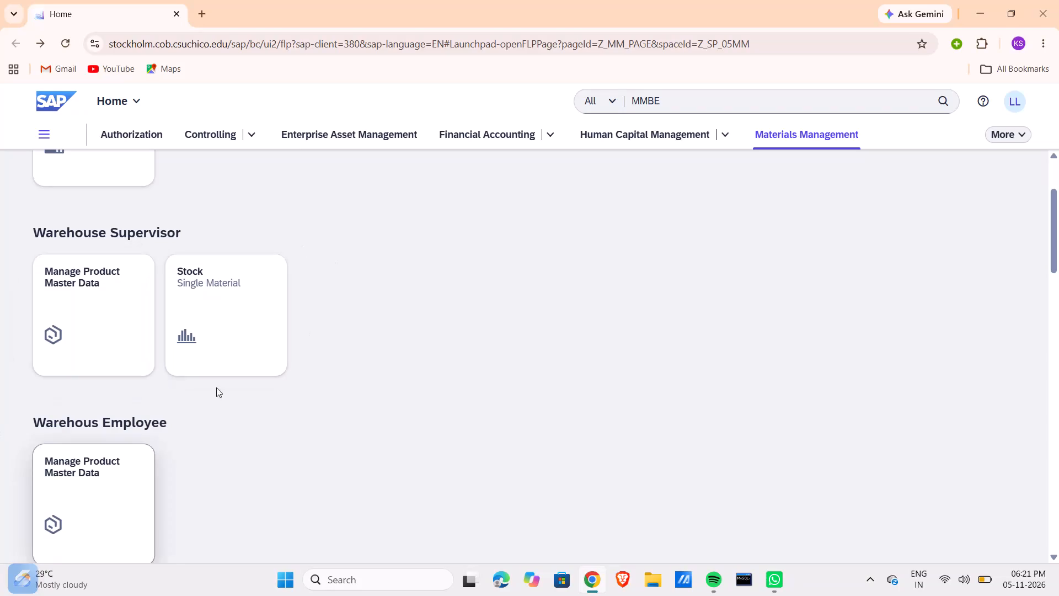
Look through the app groups on the Materials Management page for the app needed for the put-away process.
scroll(245, 377, "down", 3)
scroll(245, 377, "up", 1)
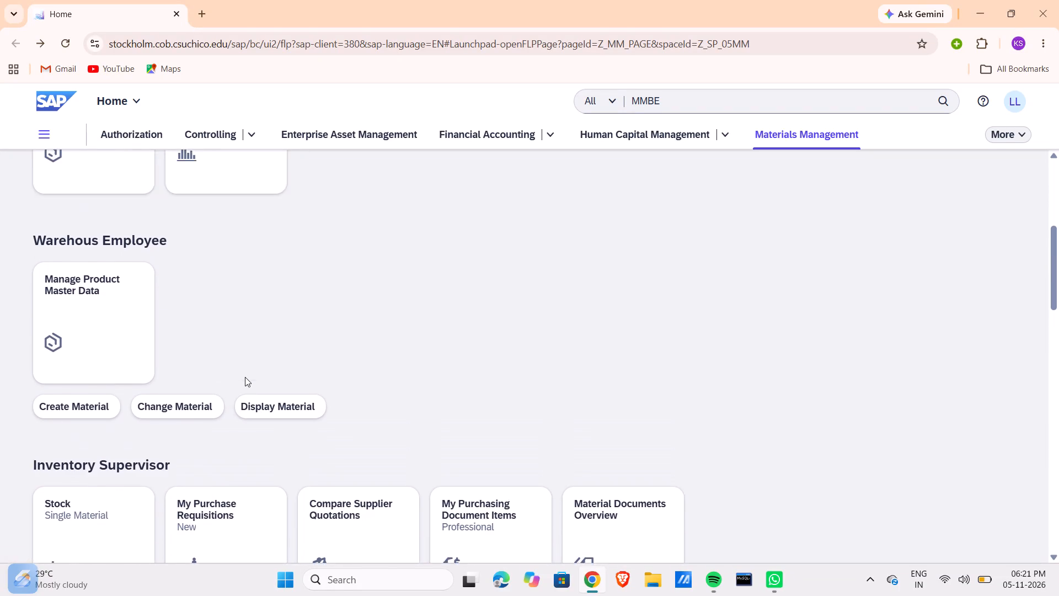
scroll(245, 377, "up", 9)
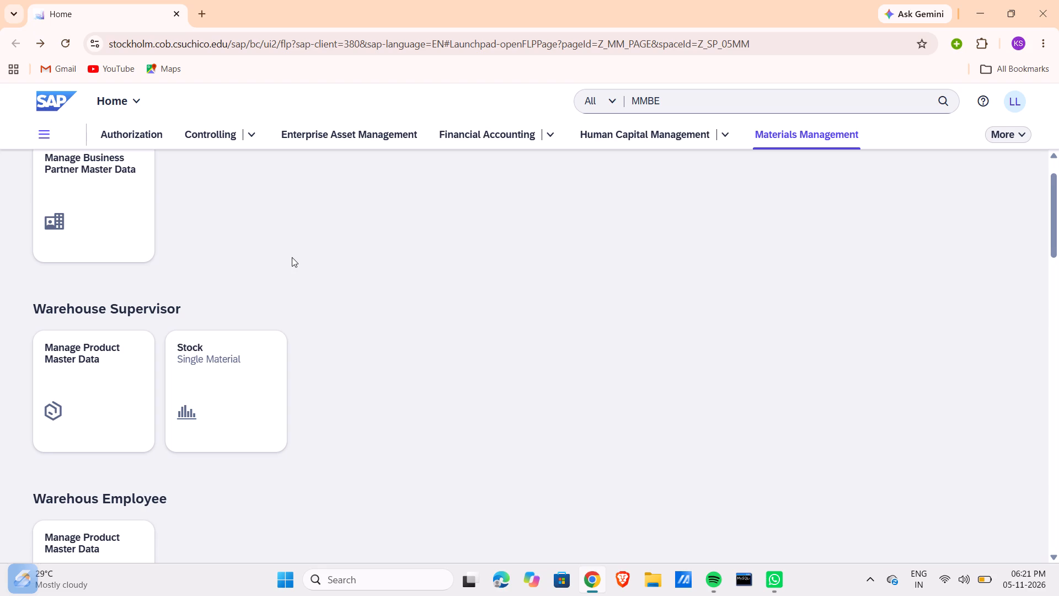
scroll(213, 302, "down", 5)
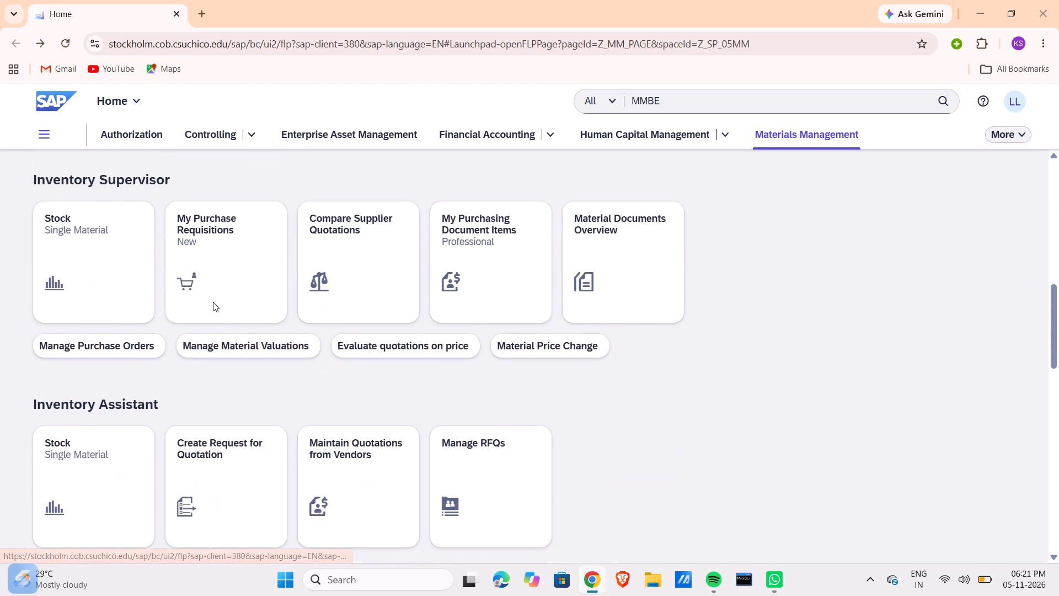
scroll(213, 302, "down", 1)
scroll(213, 302, "up", 8)
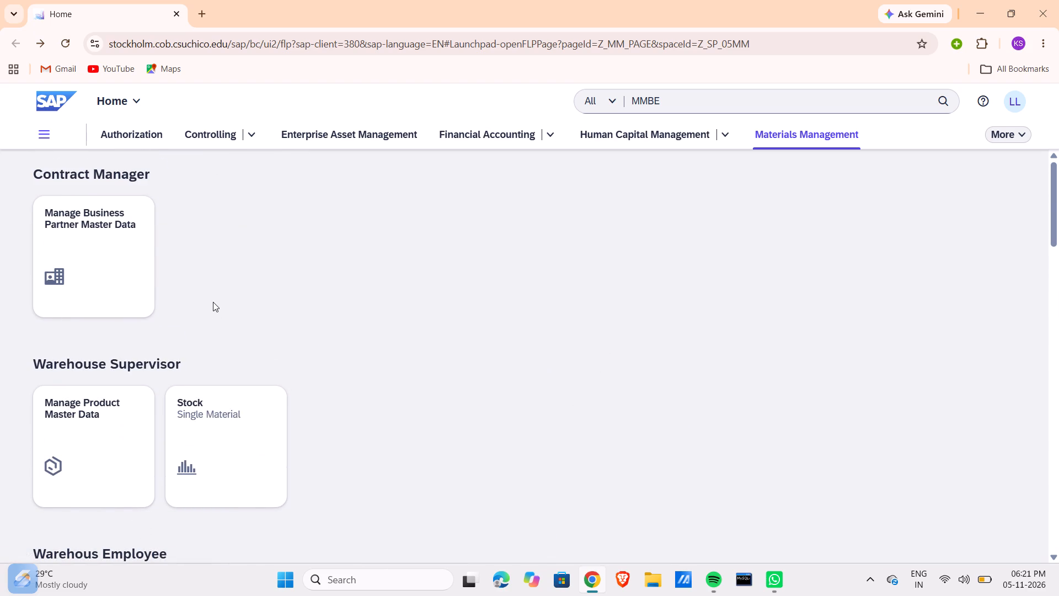
scroll(213, 302, "down", 6)
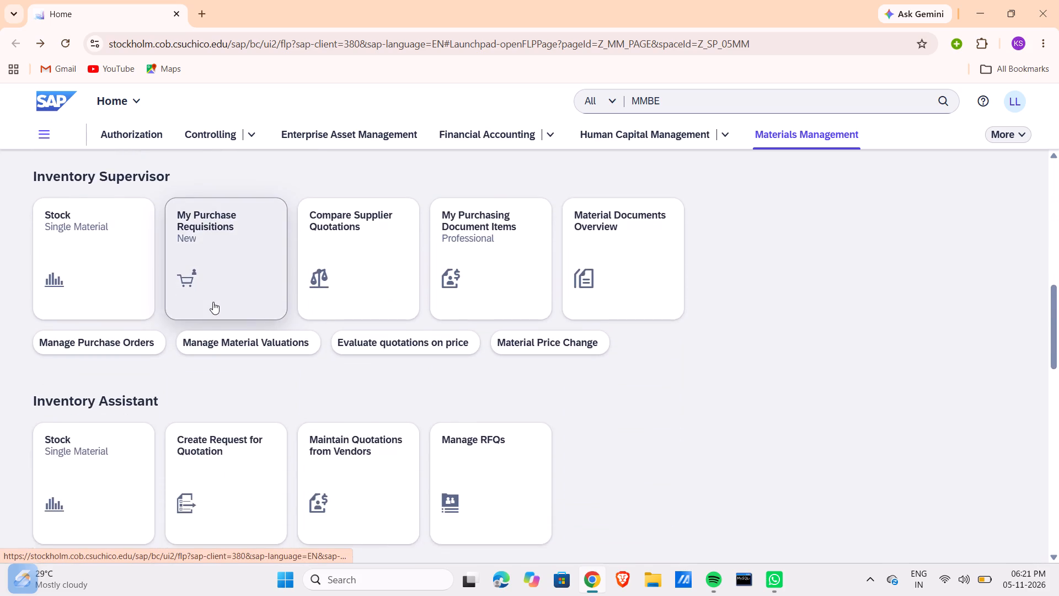
scroll(213, 302, "down", 1)
scroll(213, 302, "up", 7)
Open Run Bin Status Report from the Warehouse Supervisor section of the Warehouse Management page.
left_click(998, 131)
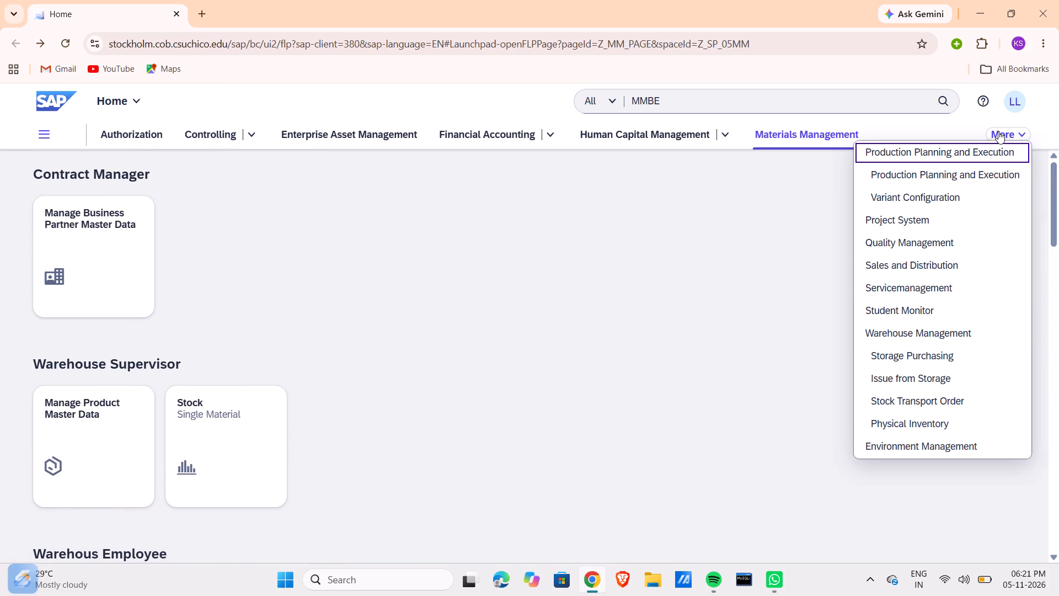
left_click(910, 334)
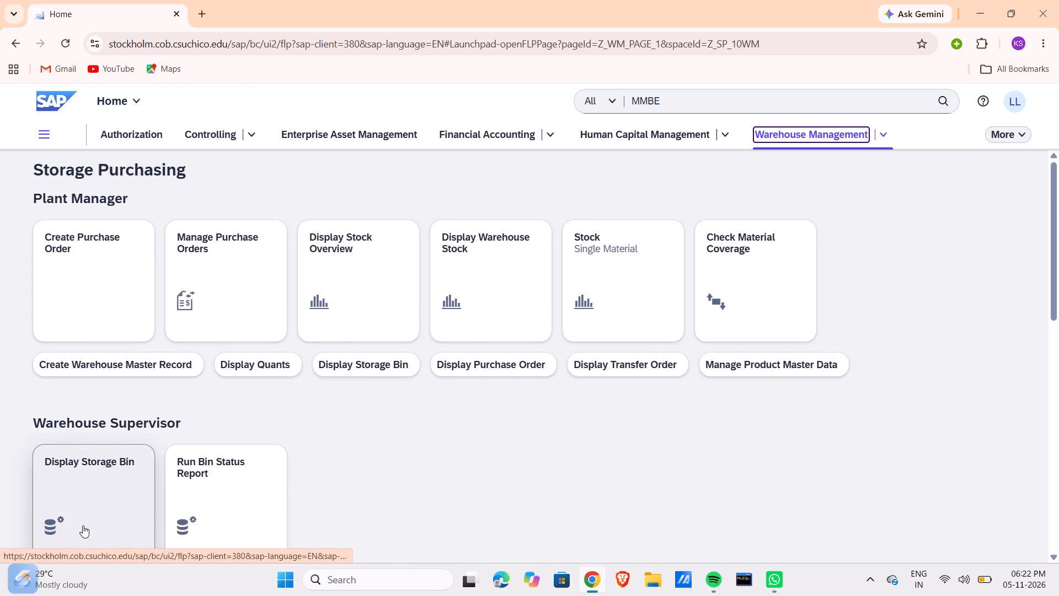
scroll(83, 525, "down", 2)
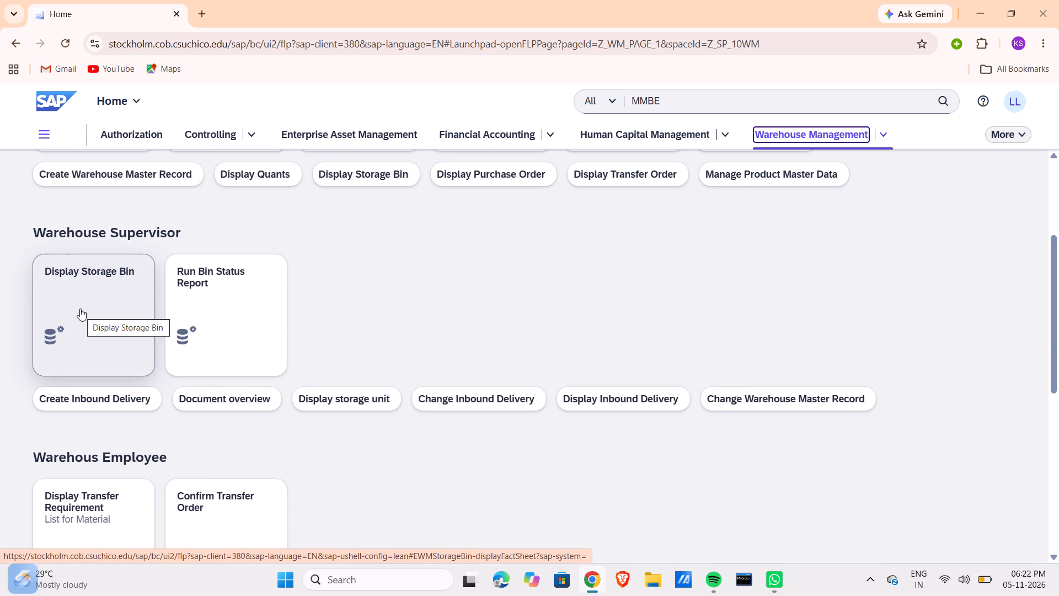
left_click(228, 295)
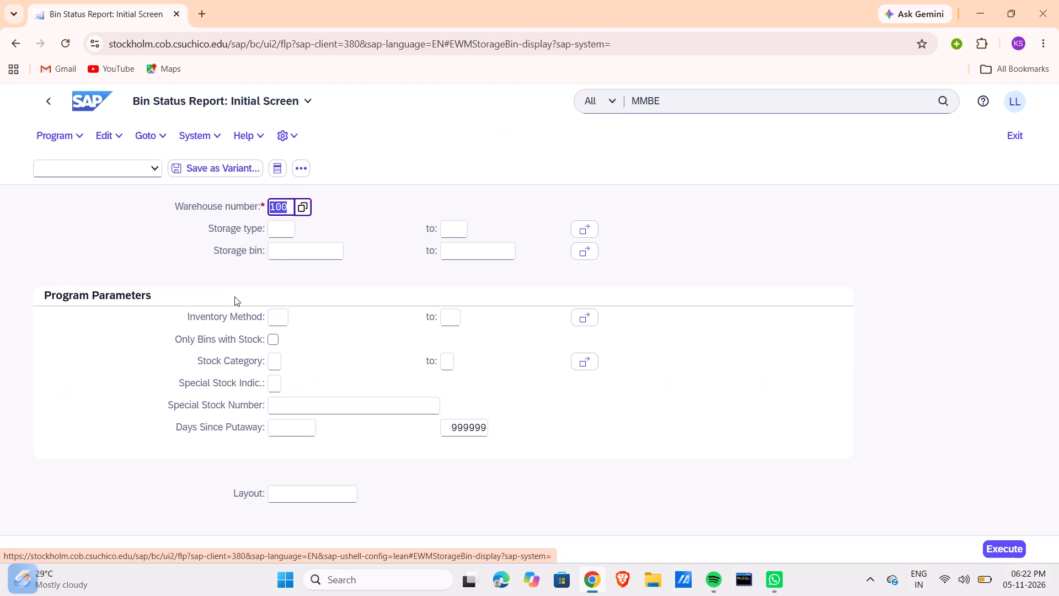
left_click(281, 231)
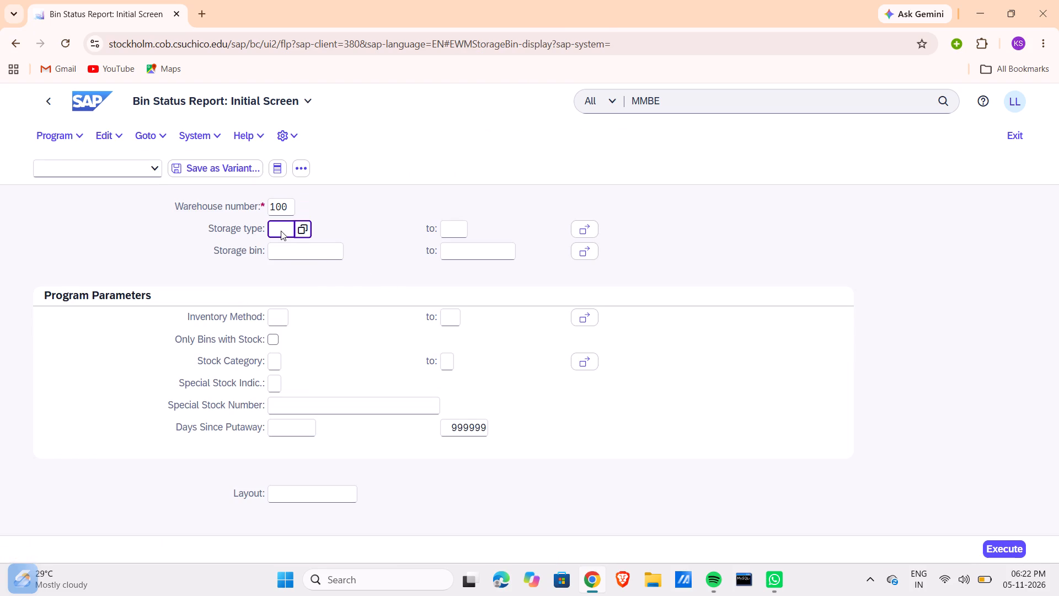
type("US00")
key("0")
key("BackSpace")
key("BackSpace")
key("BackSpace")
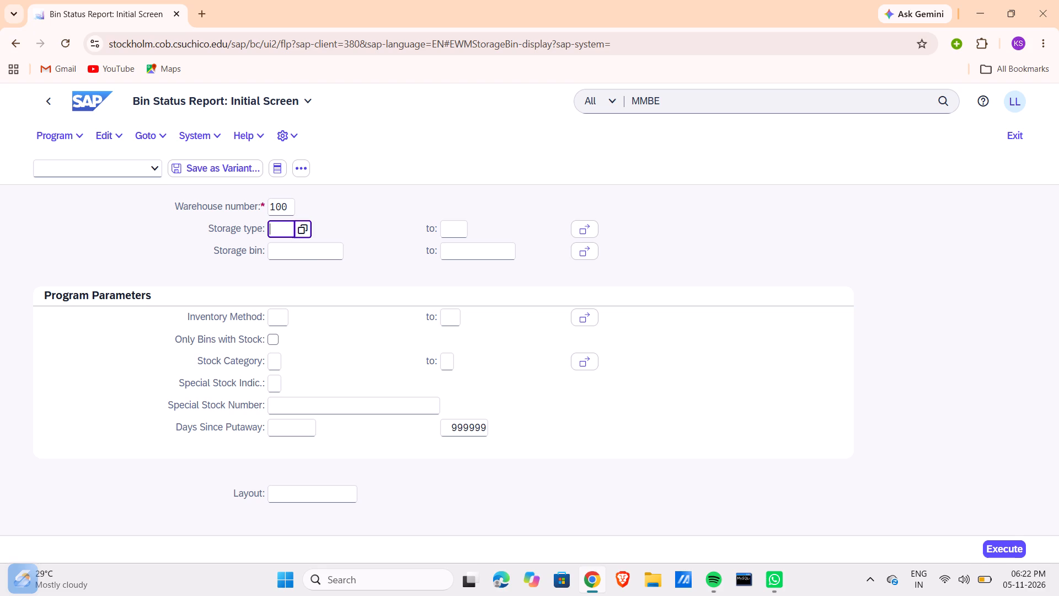
Run the bin status report for warehouse 100 with STBN*126 as the storage bin and no storage type.
left_click(297, 257)
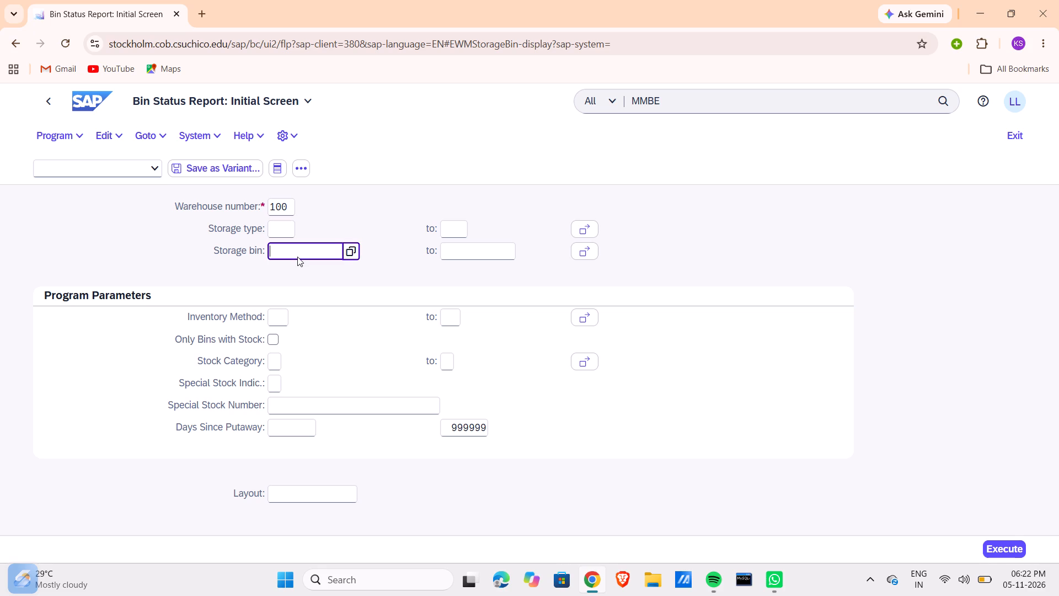
type("STBN")
type("*126")
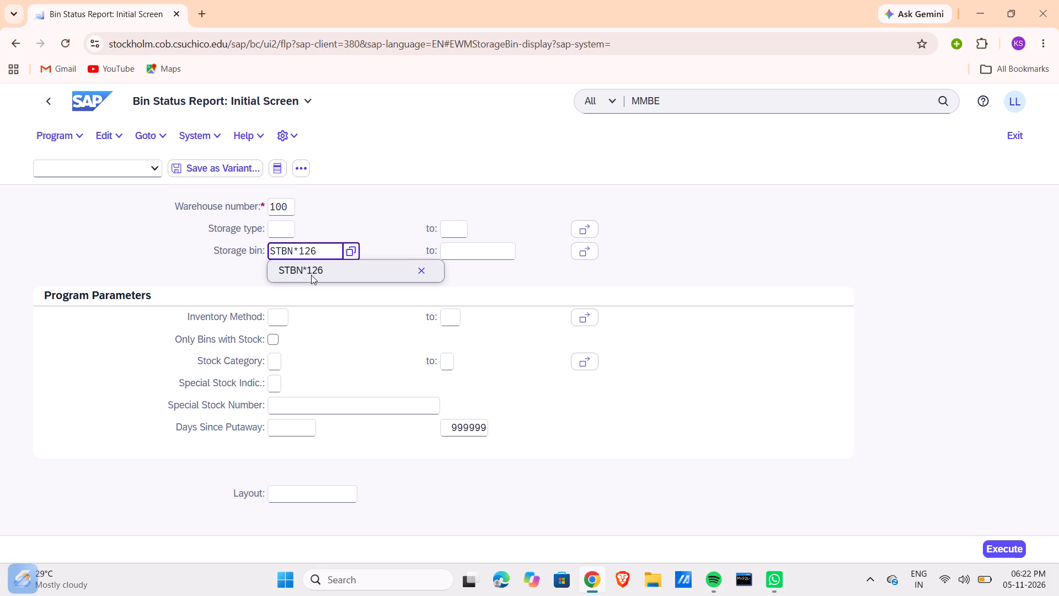
left_click(283, 226)
left_click(299, 231)
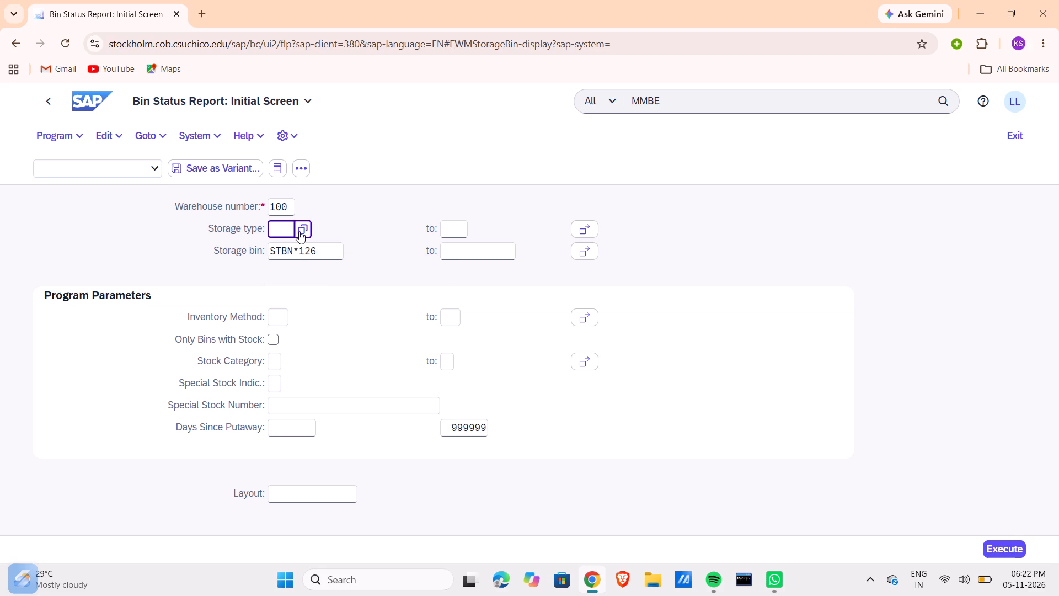
left_click(303, 231)
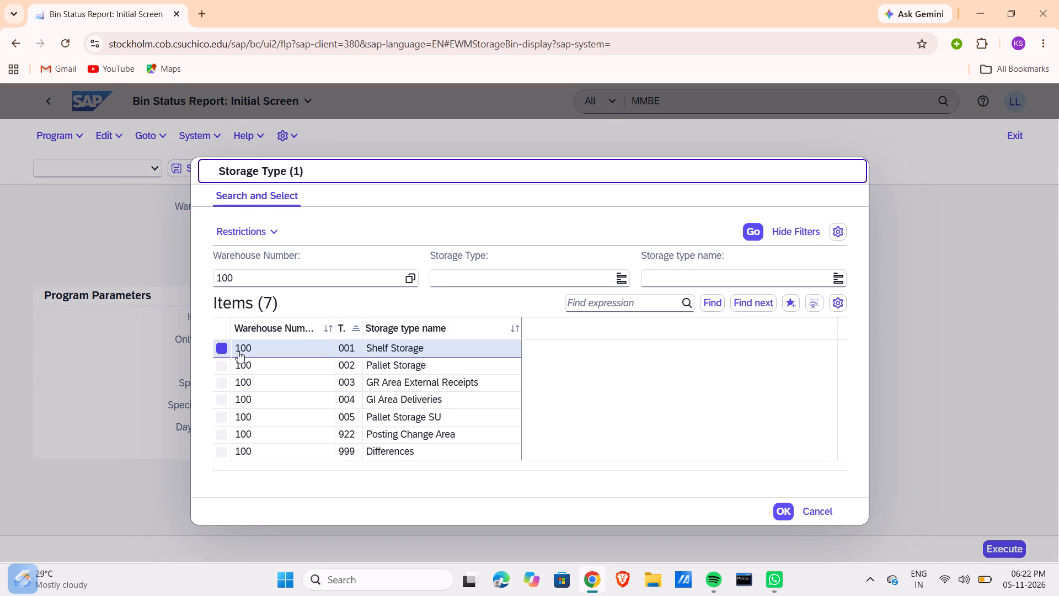
left_click(818, 510)
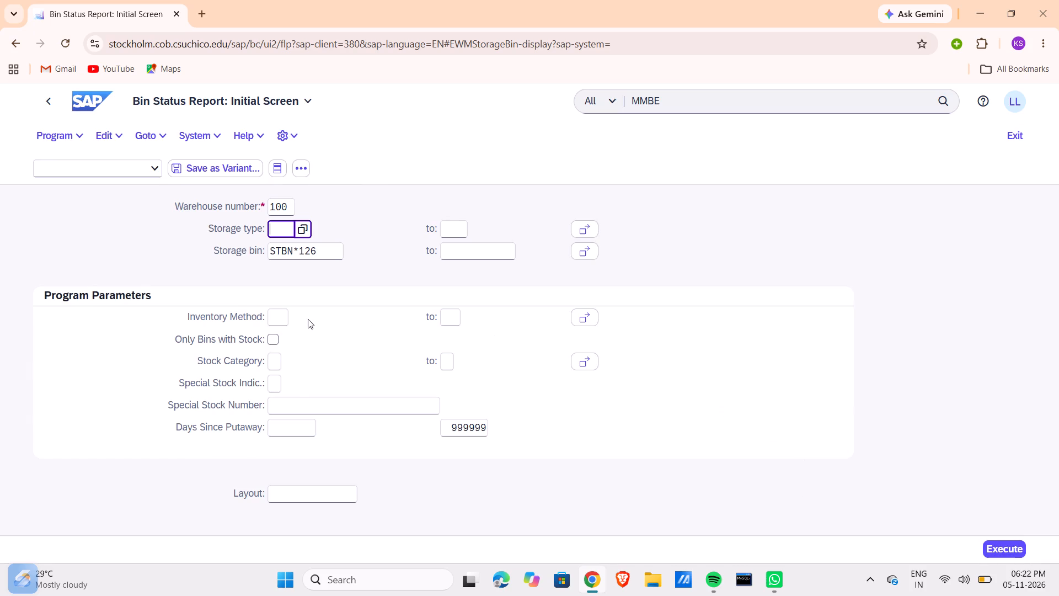
scroll(308, 338, "down", 2)
scroll(308, 338, "up", 3)
left_click(1010, 552)
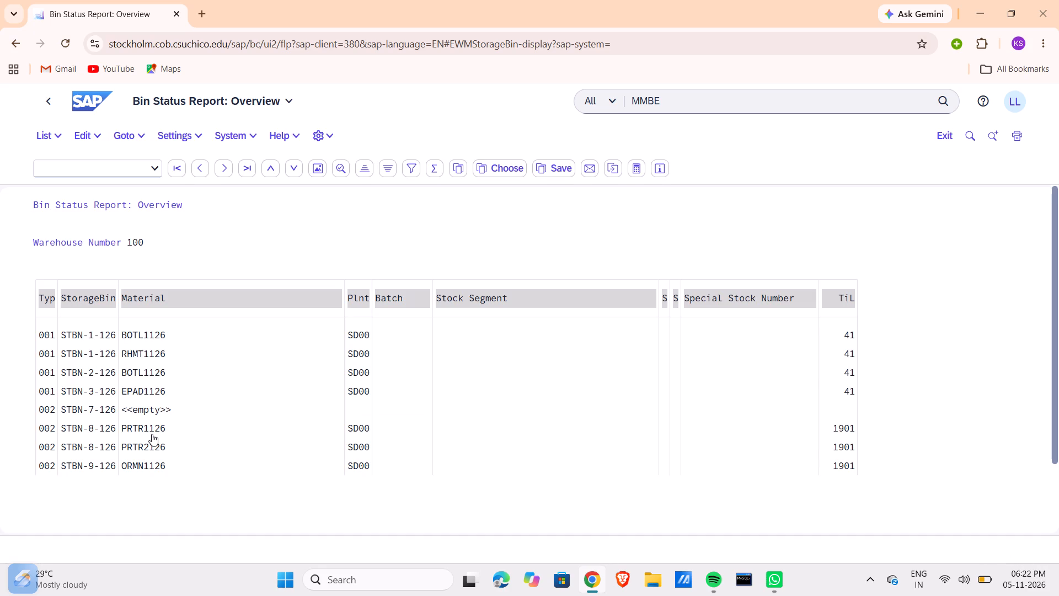
Display storage bin STBN-7-126 from the report, copy its bin number and go back to the Warehouse Management page.
left_click(95, 408)
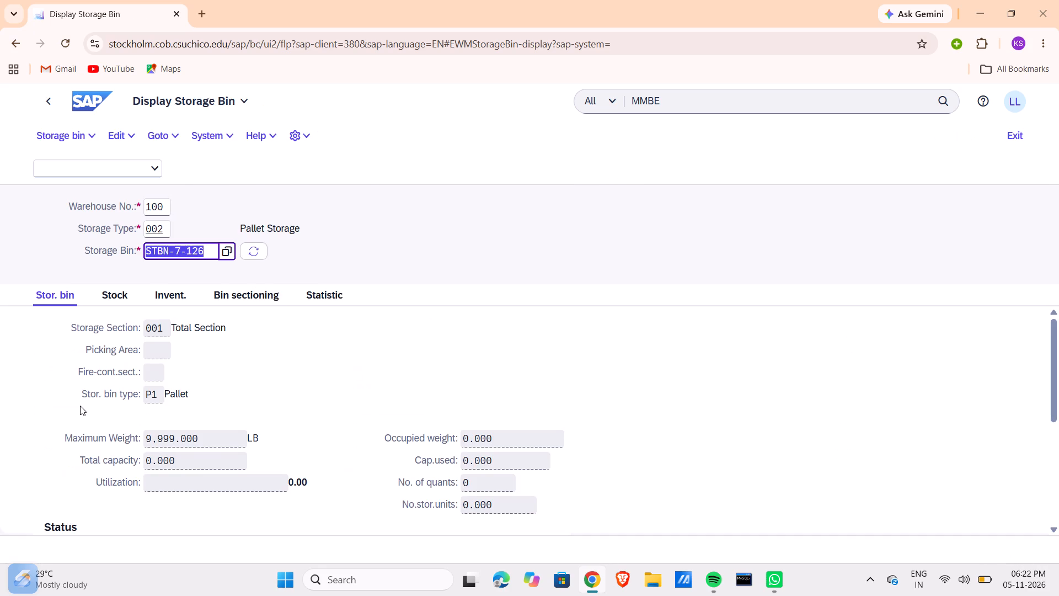
key("ctrl+c")
left_click(375, 239)
scroll(375, 239, "up", 1)
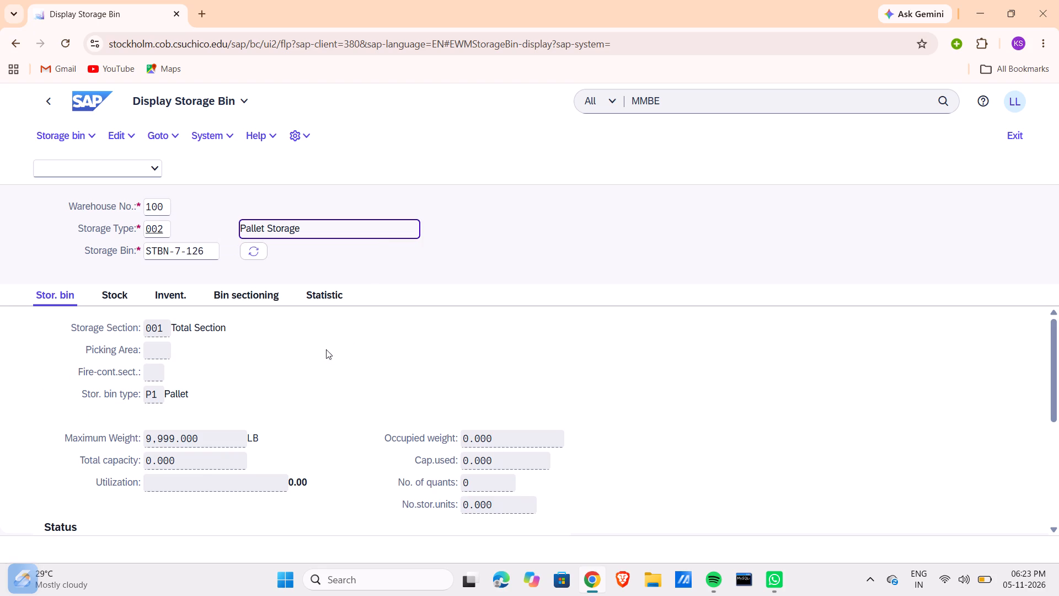
left_click(46, 103)
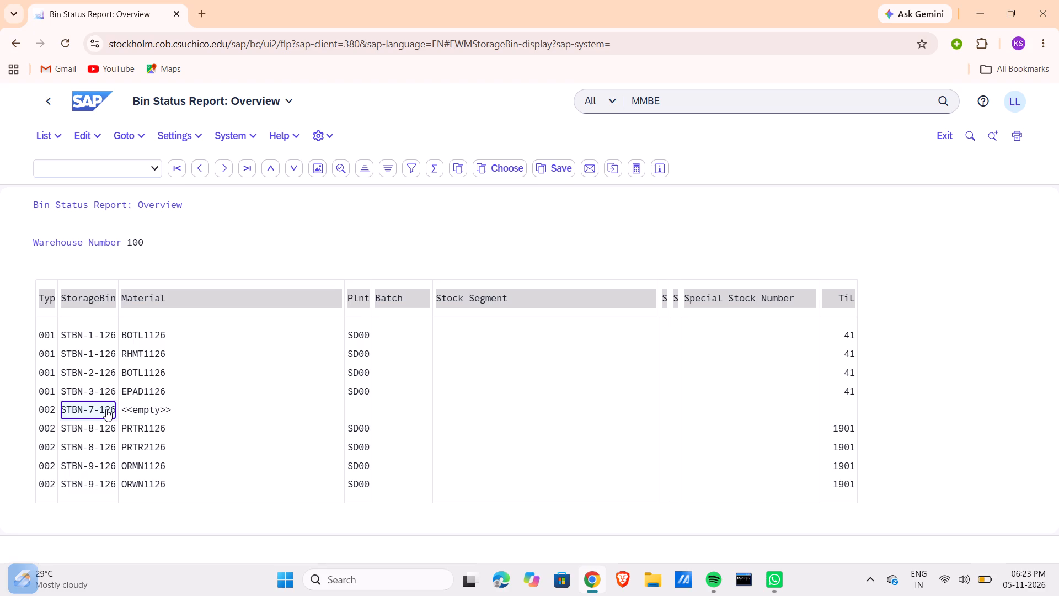
key("ctrl+c")
left_click(42, 97)
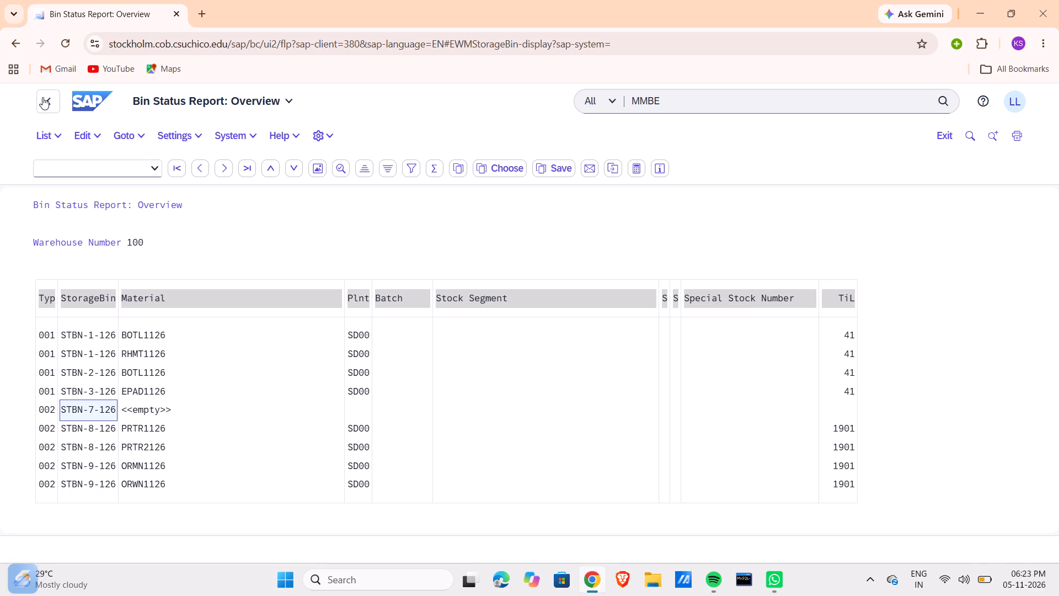
left_click(46, 104)
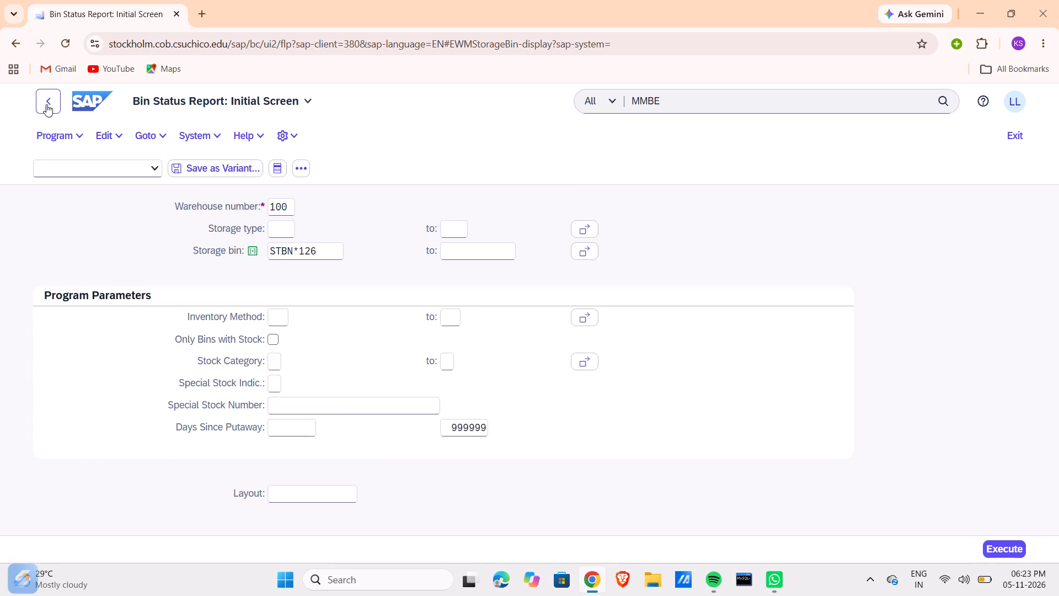
Open Display Transfer Requirement - List for Material from the Warehouse Employee section.
scroll(168, 333, "down", 2)
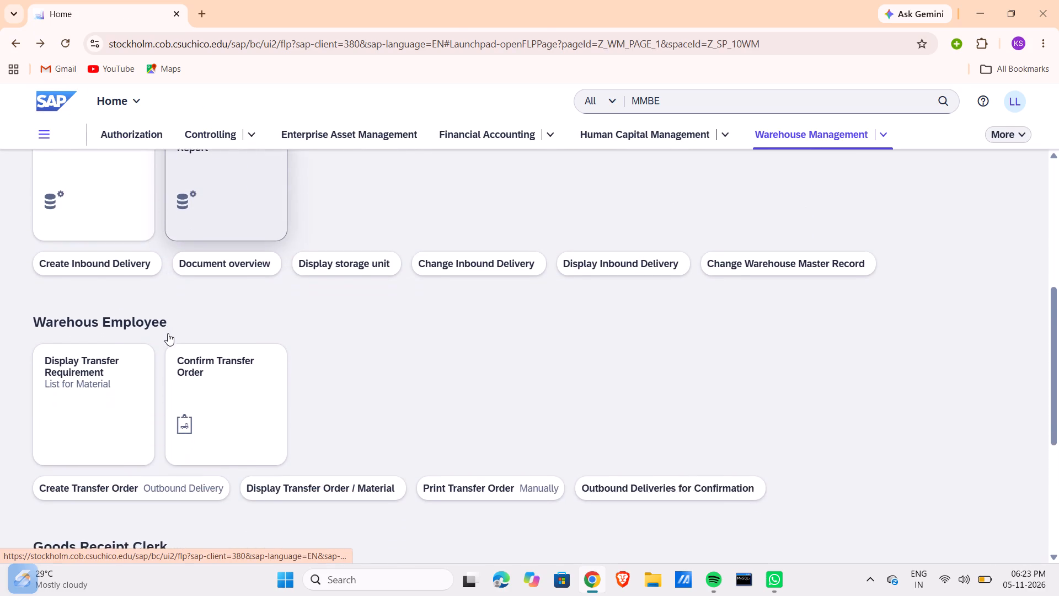
scroll(168, 333, "down", 2)
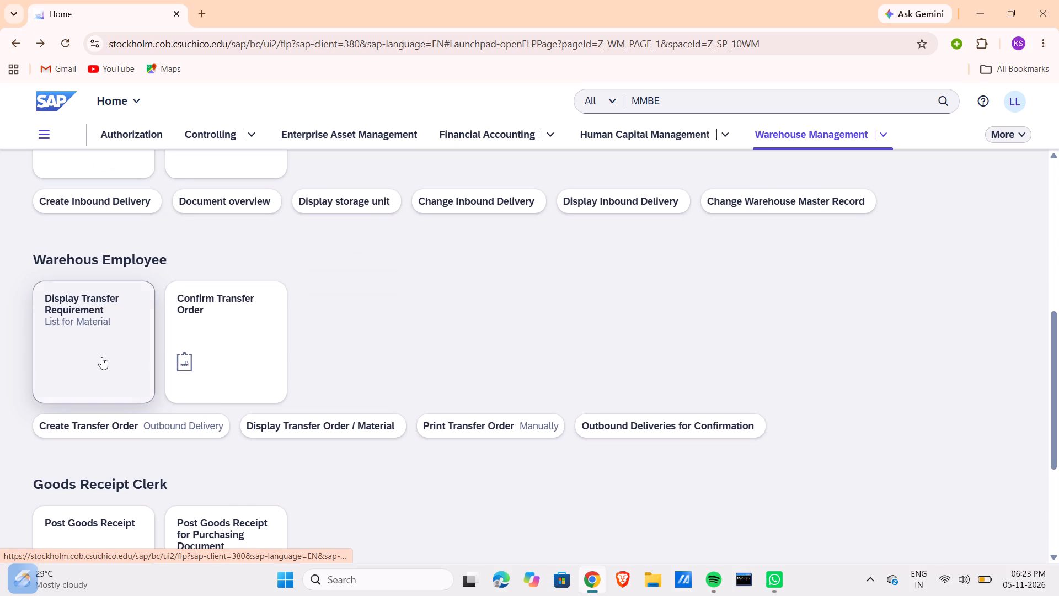
left_click(101, 357)
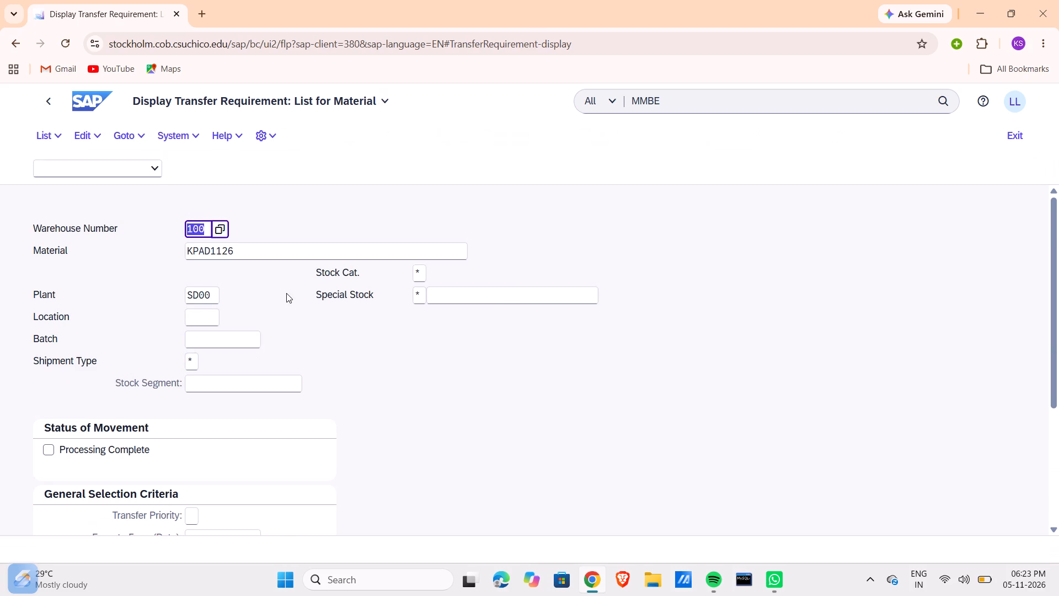
Examine the selection fields of the transfer requirement list for material, including the movement status and general selection criteria.
scroll(286, 293, "down", 1)
left_click(317, 307)
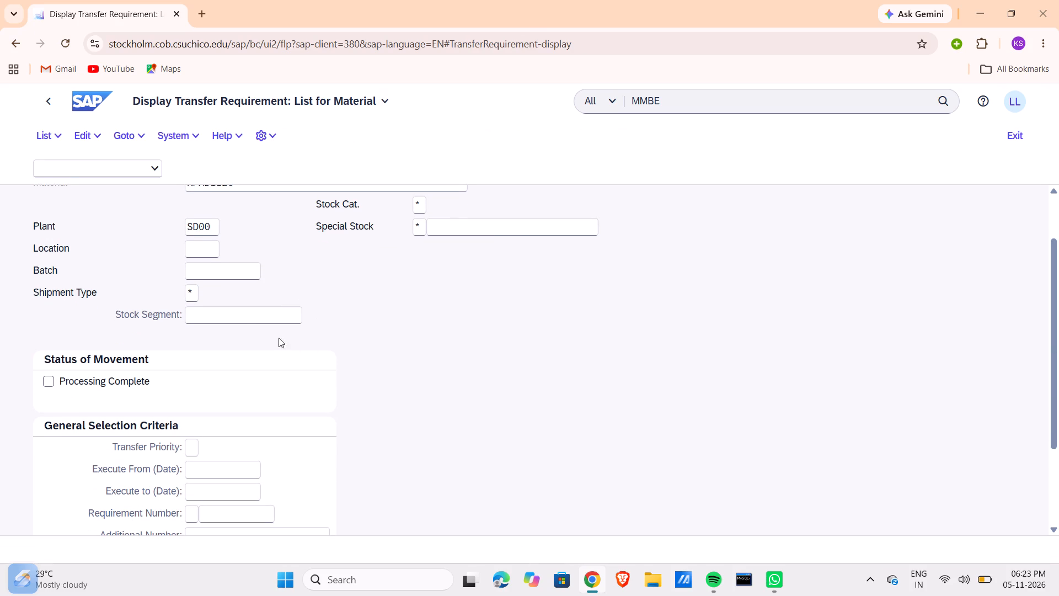
scroll(267, 398, "down", 2)
scroll(267, 398, "up", 5)
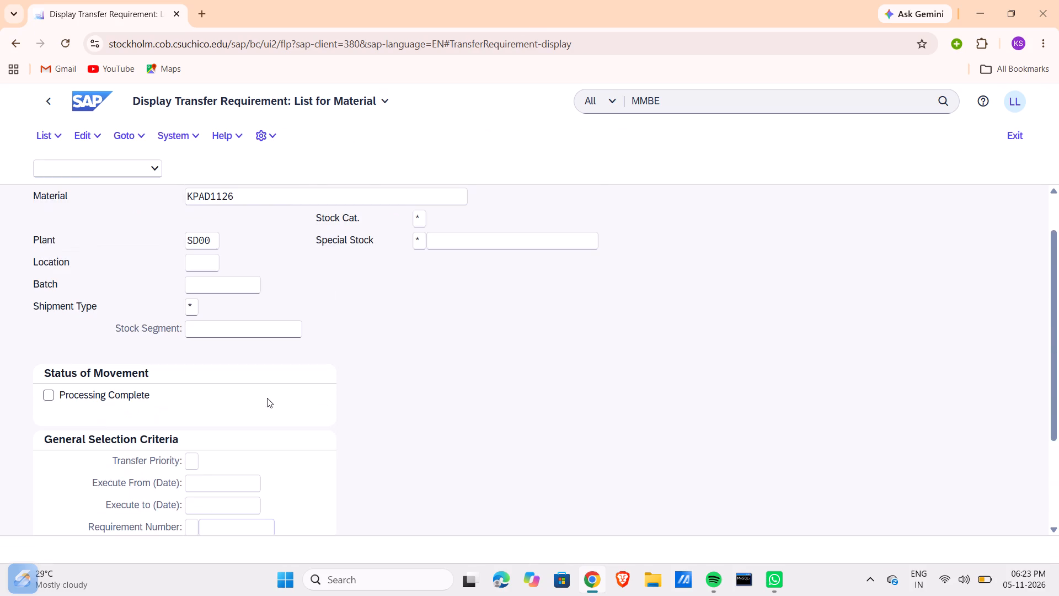
scroll(267, 398, "down", 5)
scroll(267, 398, "up", 5)
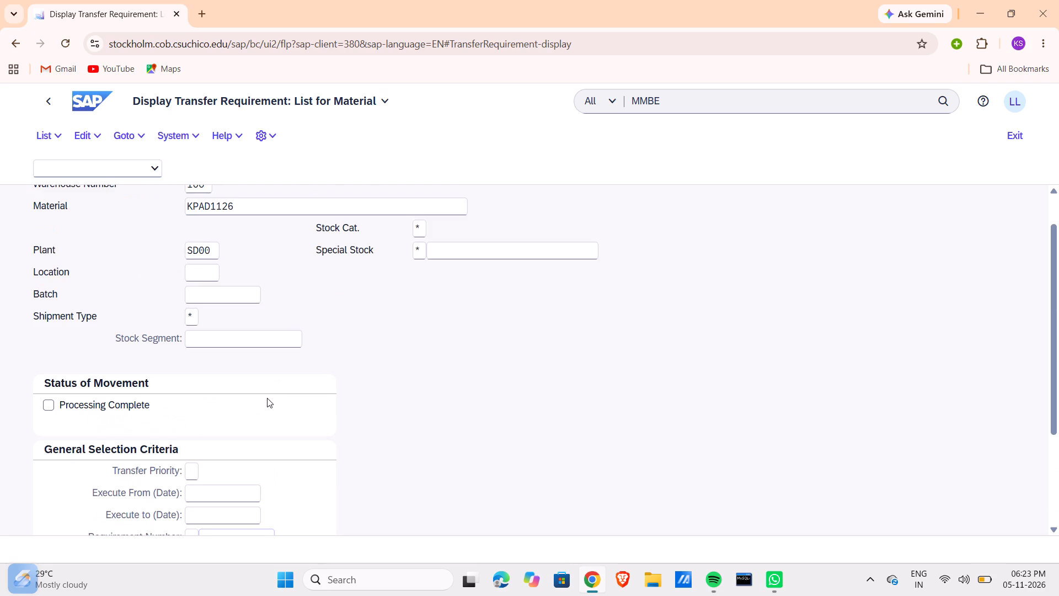
scroll(267, 398, "down", 3)
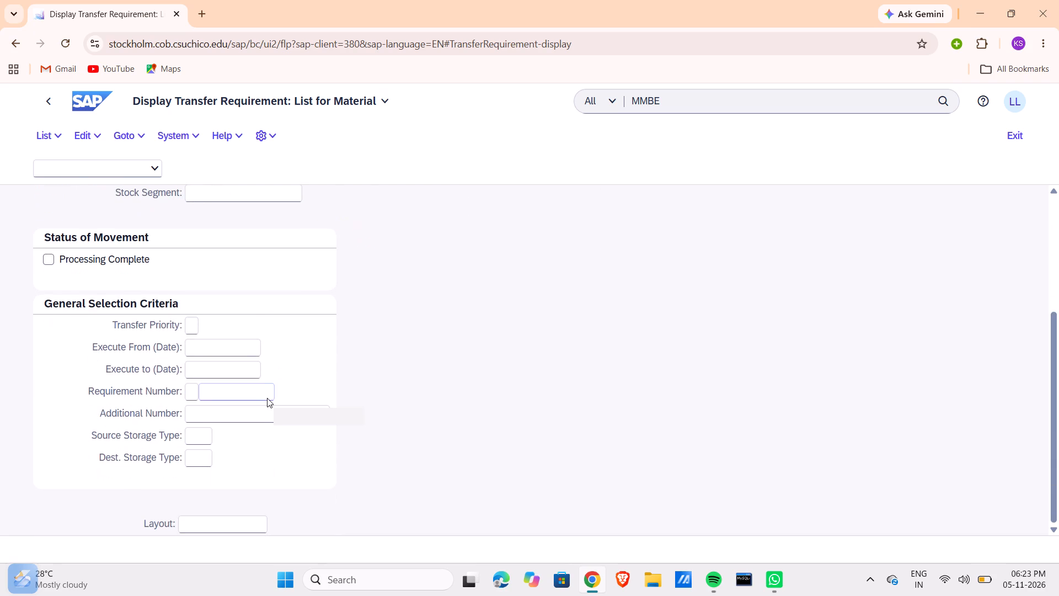
scroll(267, 398, "up", 6)
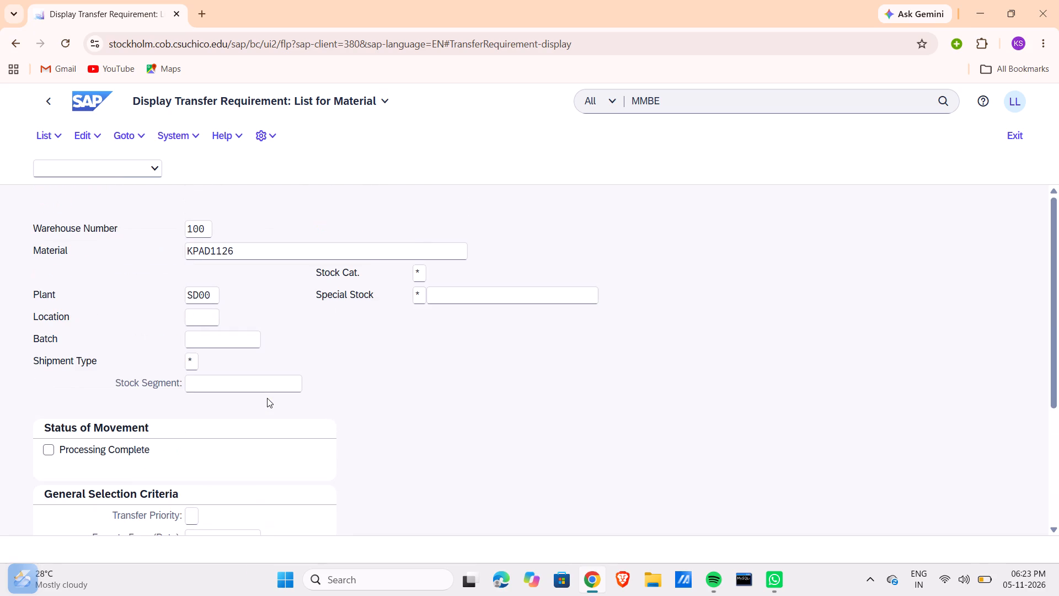
scroll(267, 398, "down", 2)
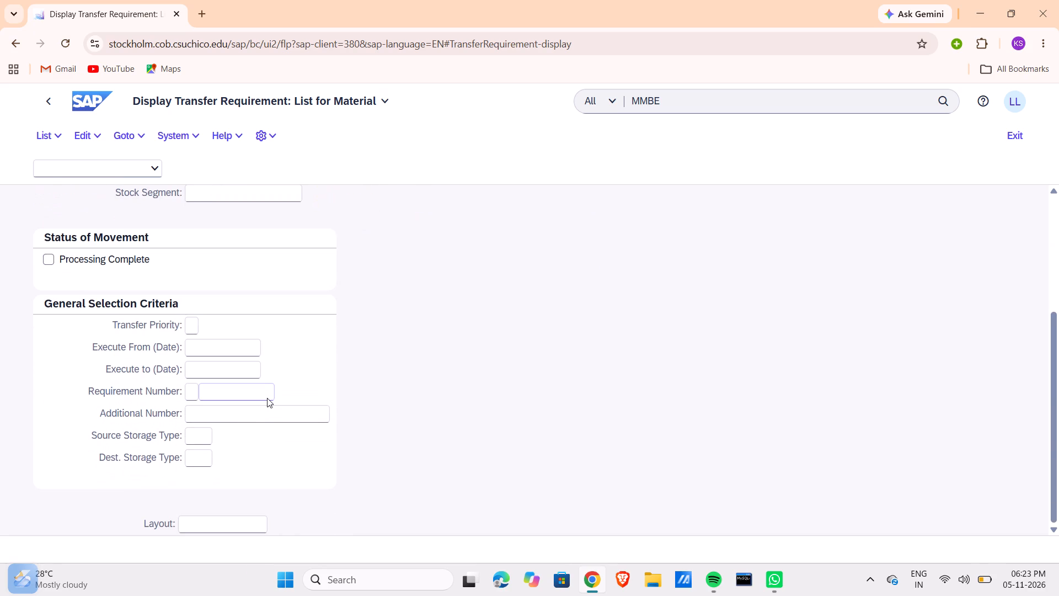
scroll(267, 398, "up", 5)
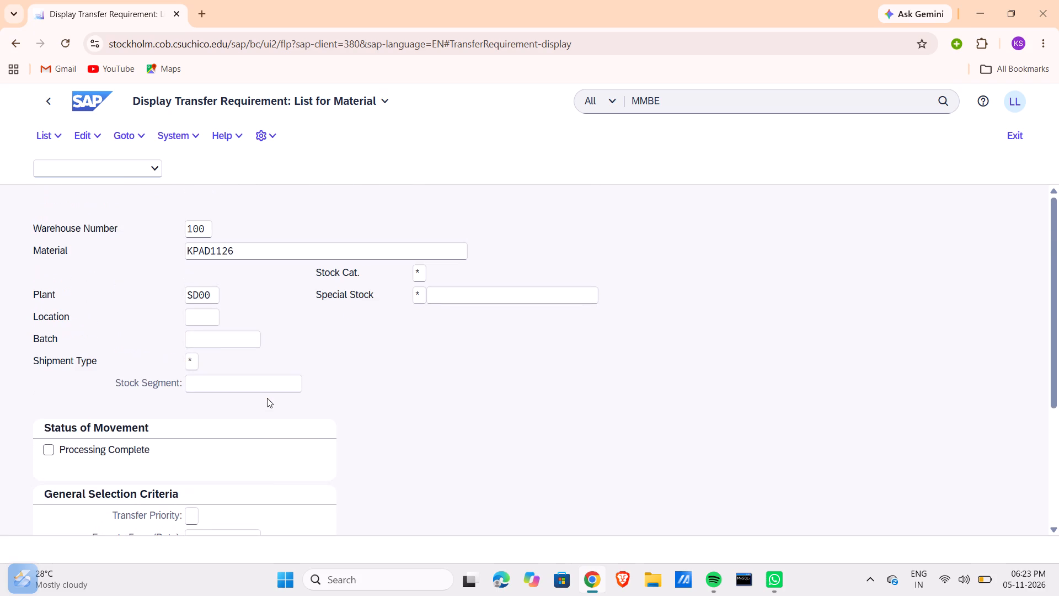
scroll(267, 398, "up", 1)
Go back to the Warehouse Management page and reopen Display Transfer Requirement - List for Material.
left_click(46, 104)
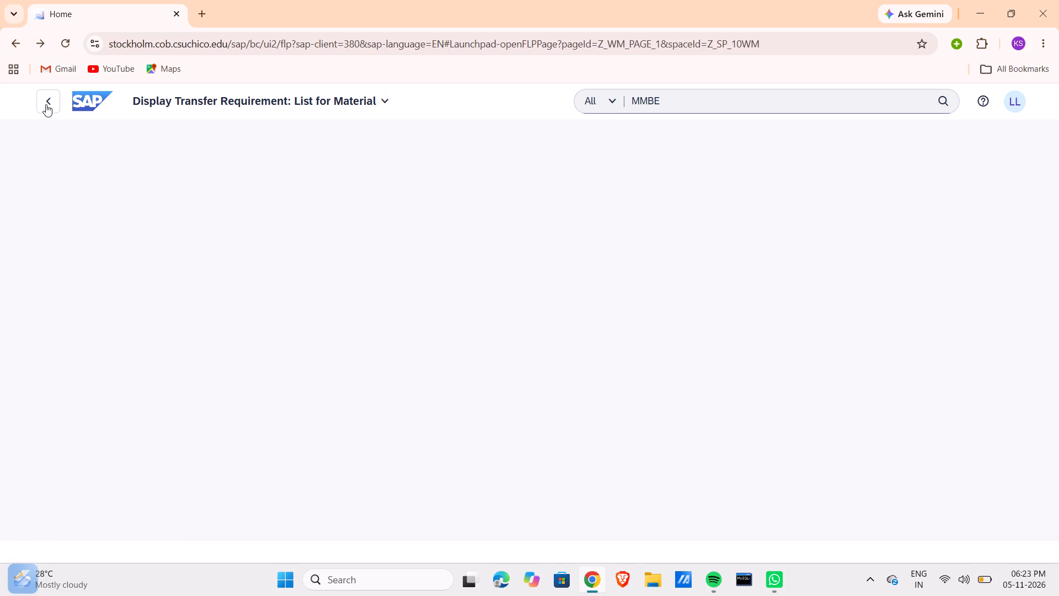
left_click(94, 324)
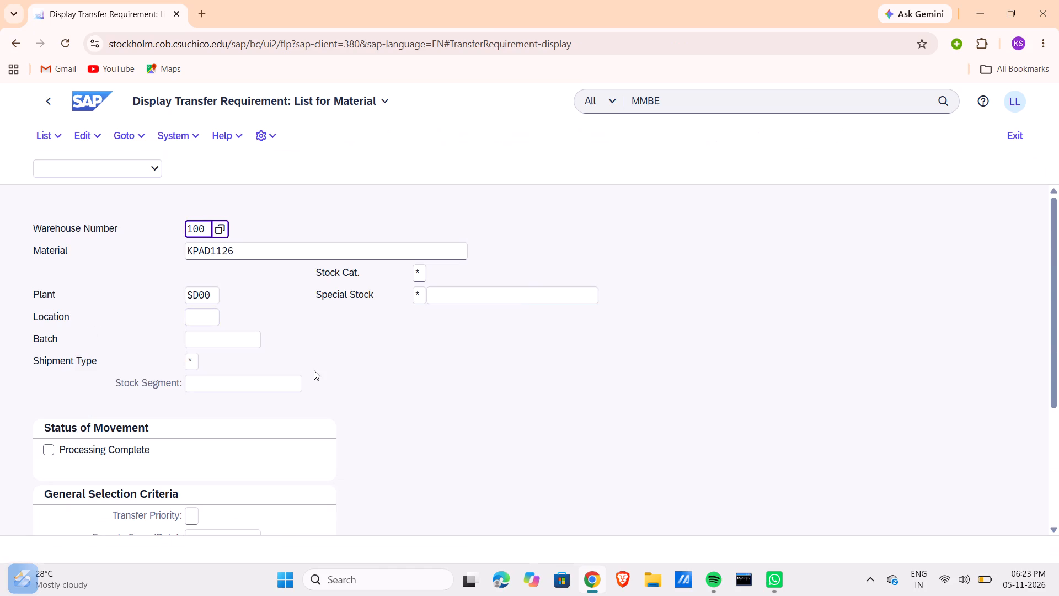
List the transfer requirements for material KPAD1126 in warehouse 100 and plant SD00.
left_click(196, 333)
left_click(188, 360)
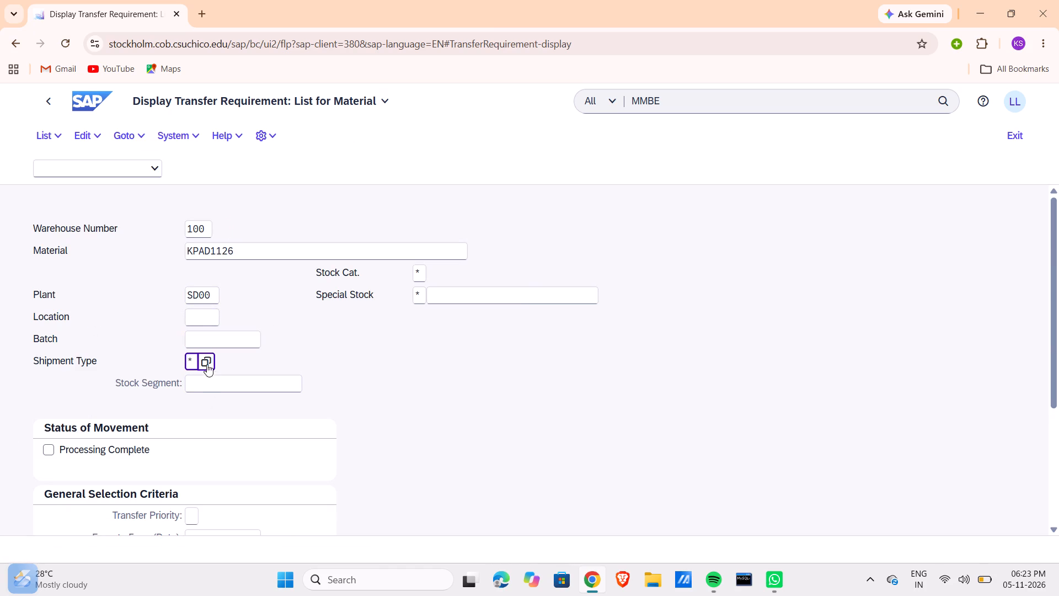
left_click(212, 294)
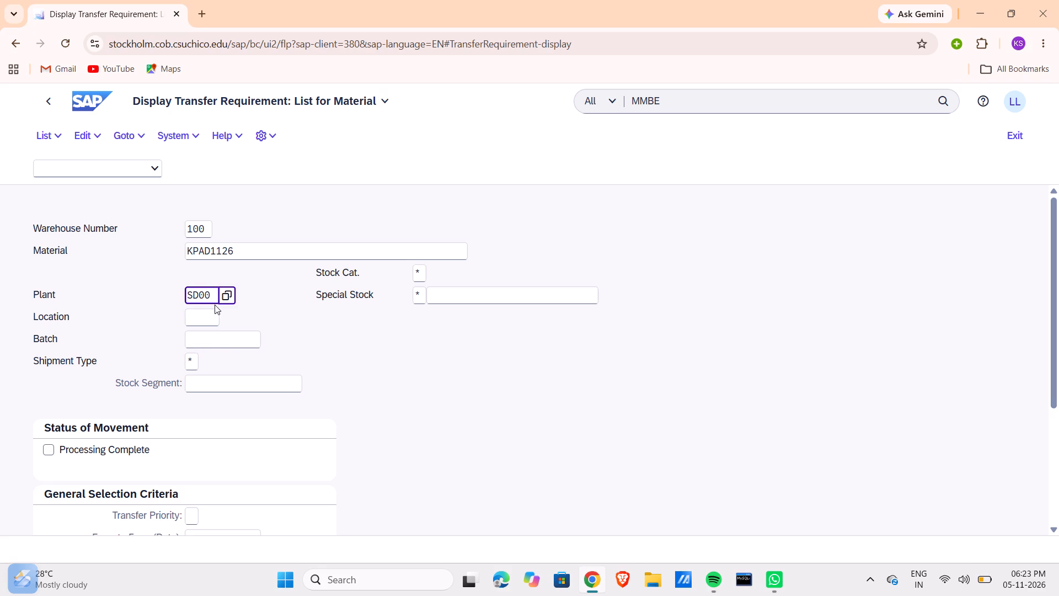
scroll(211, 341, "down", 4)
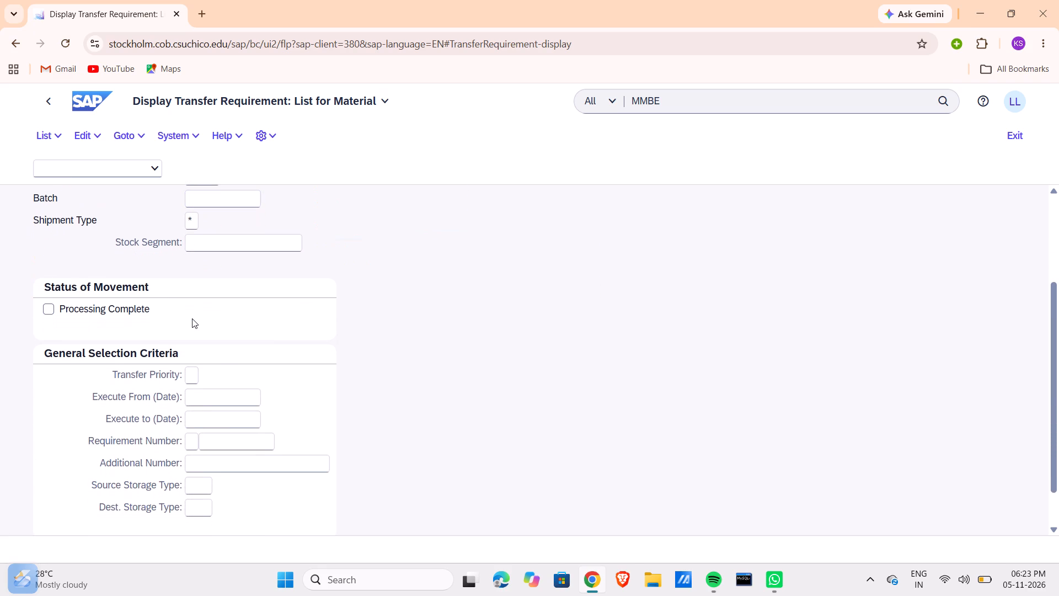
scroll(192, 318, "down", 3)
scroll(192, 318, "up", 3)
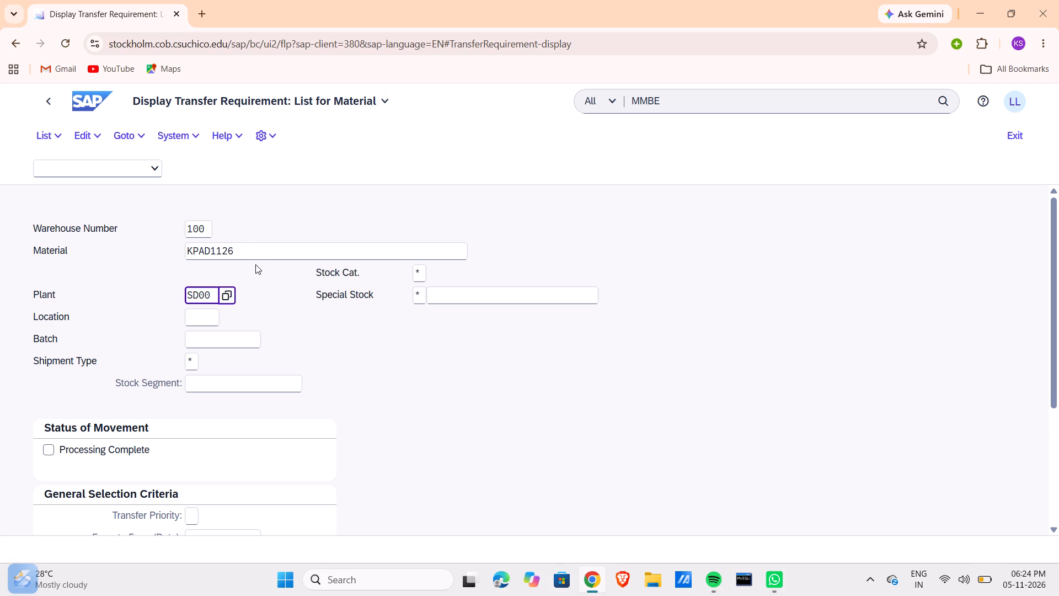
left_click(244, 243)
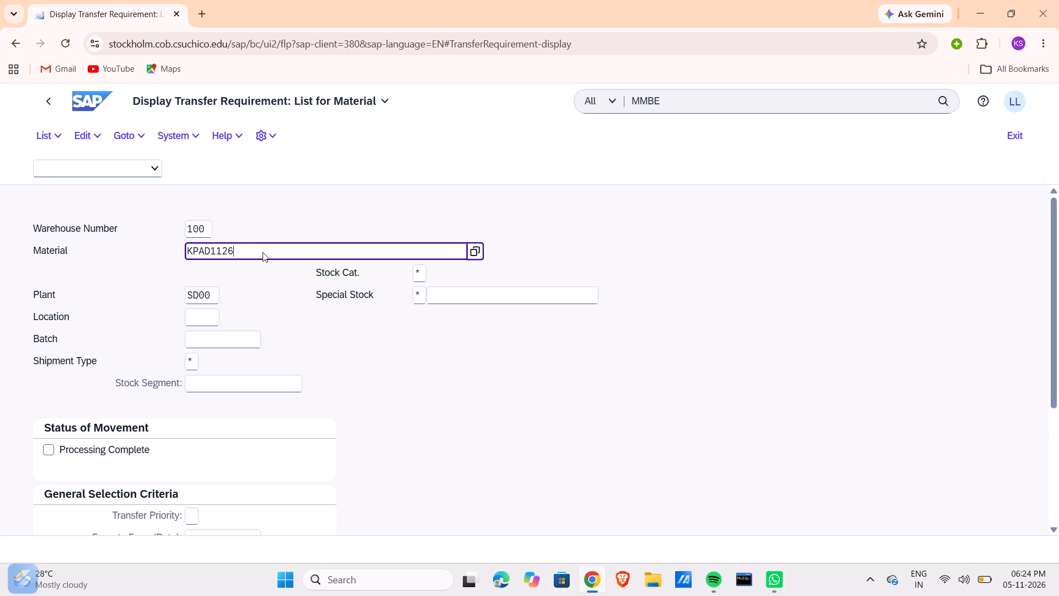
key("Return")
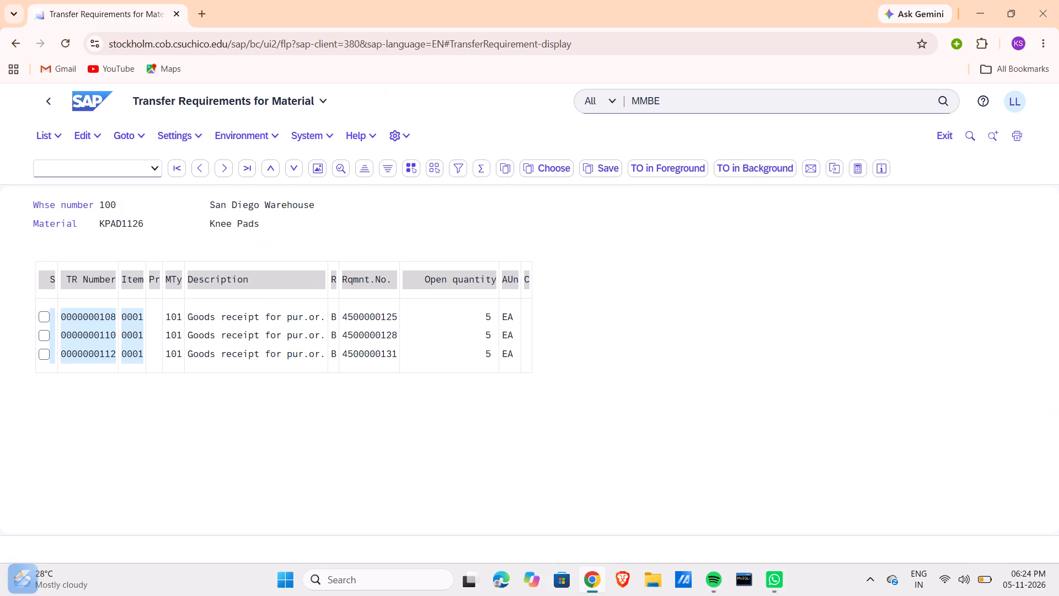
left_click(40, 320)
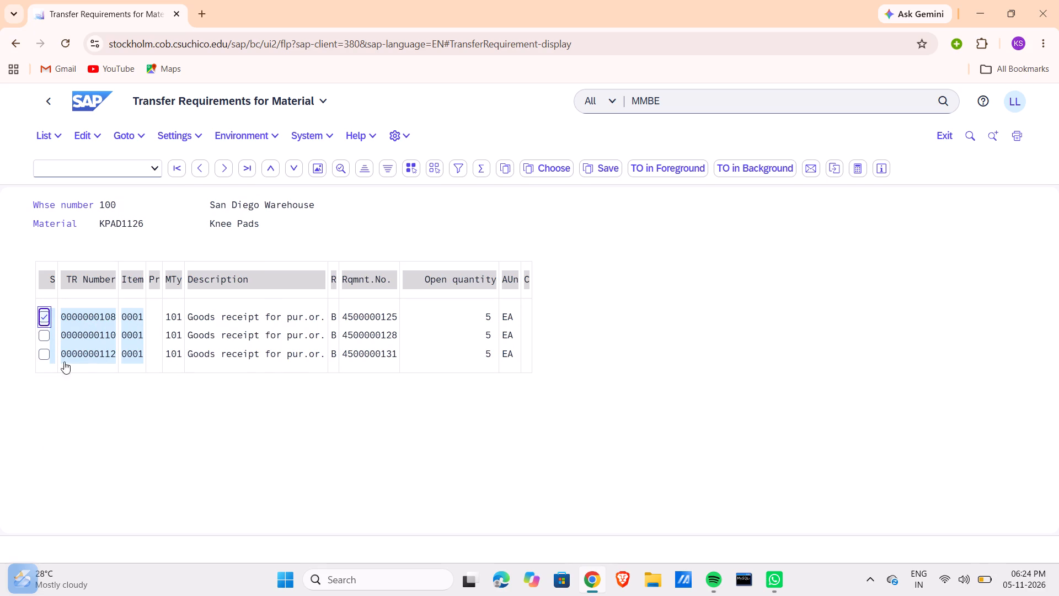
left_click(45, 358)
left_click(44, 318)
left_click(677, 171)
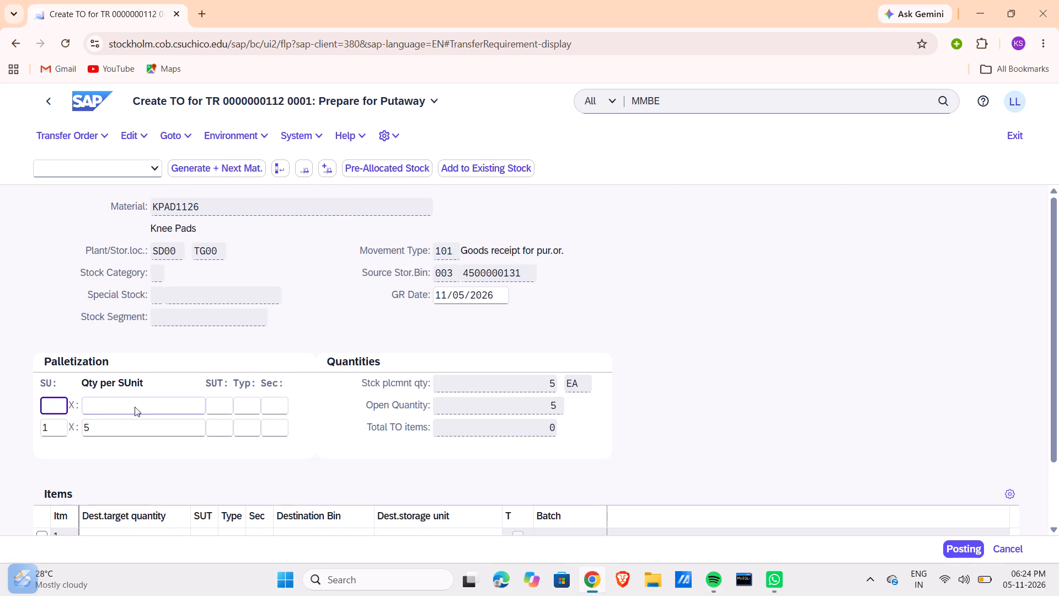
Apply the palletization of 1 storage unit with 5 pieces to the transfer order.
left_click(55, 429)
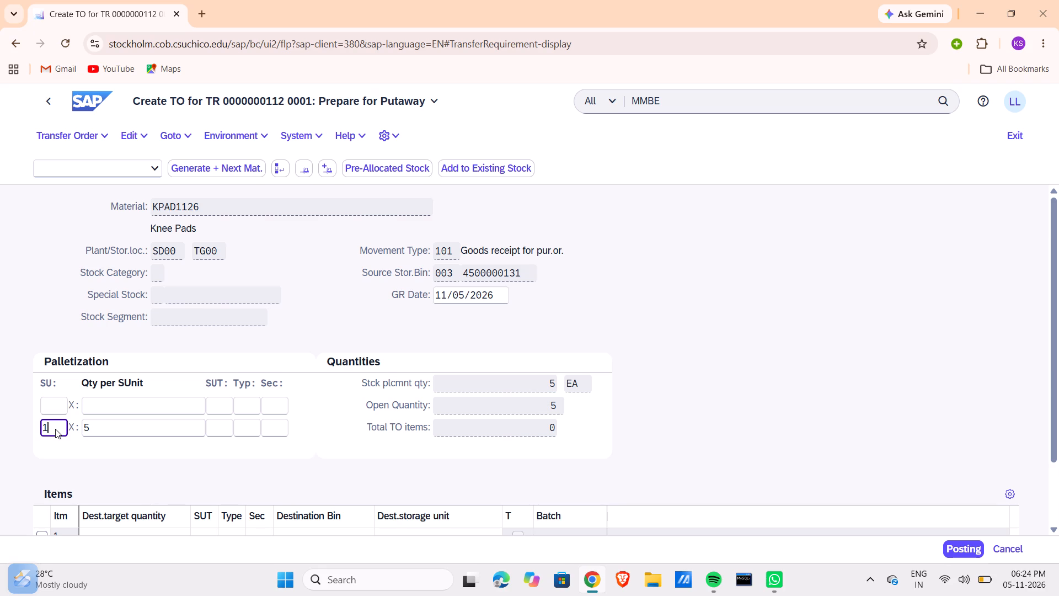
key("Return")
Set the destination storage type of item 1 to 001 and its storage section to 001.
scroll(55, 429, "down", 1)
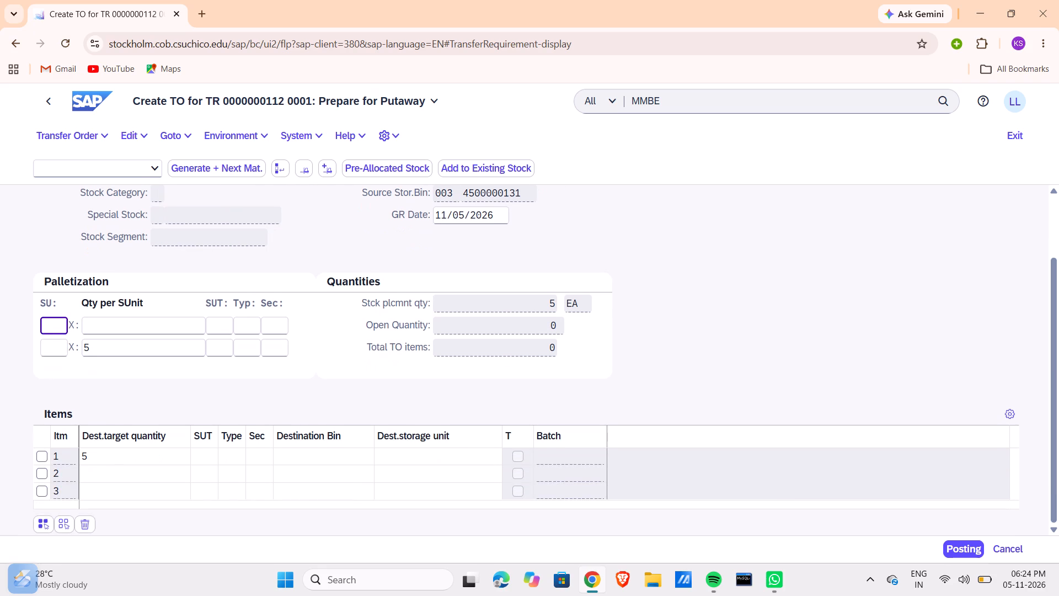
scroll(55, 429, "down", 1)
left_click(238, 450)
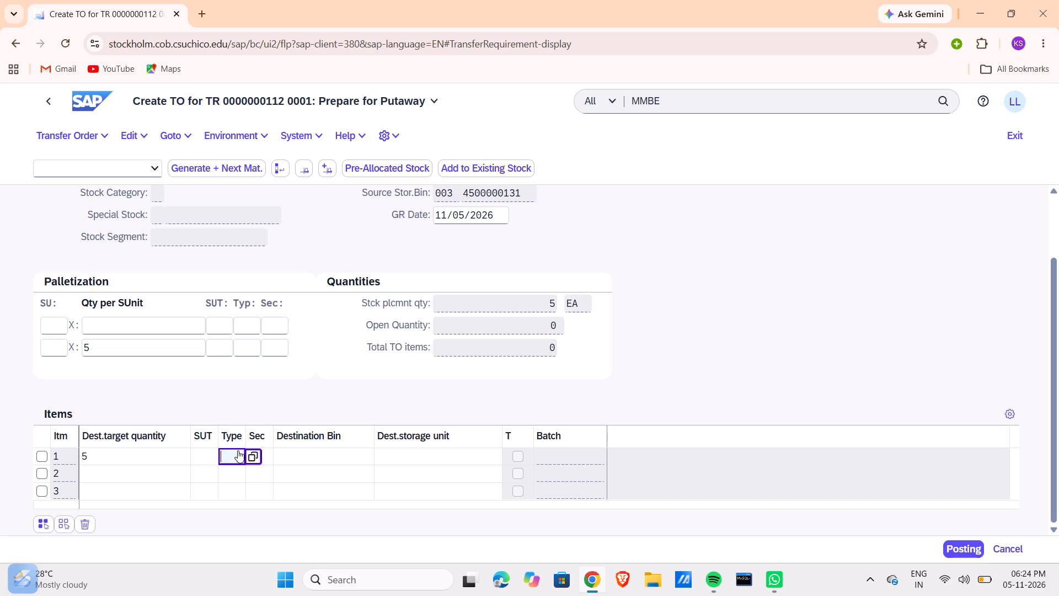
type("001")
left_click(272, 456)
type("001")
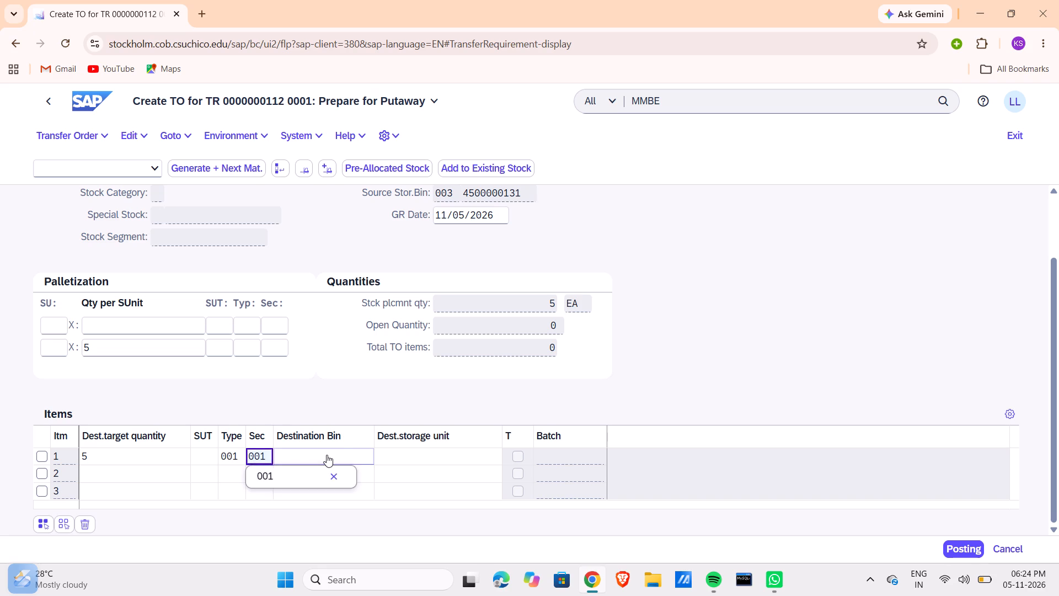
Enter the copied bin STBN-7-126 as the destination bin of item 1 and post the transfer order.
left_click(327, 455)
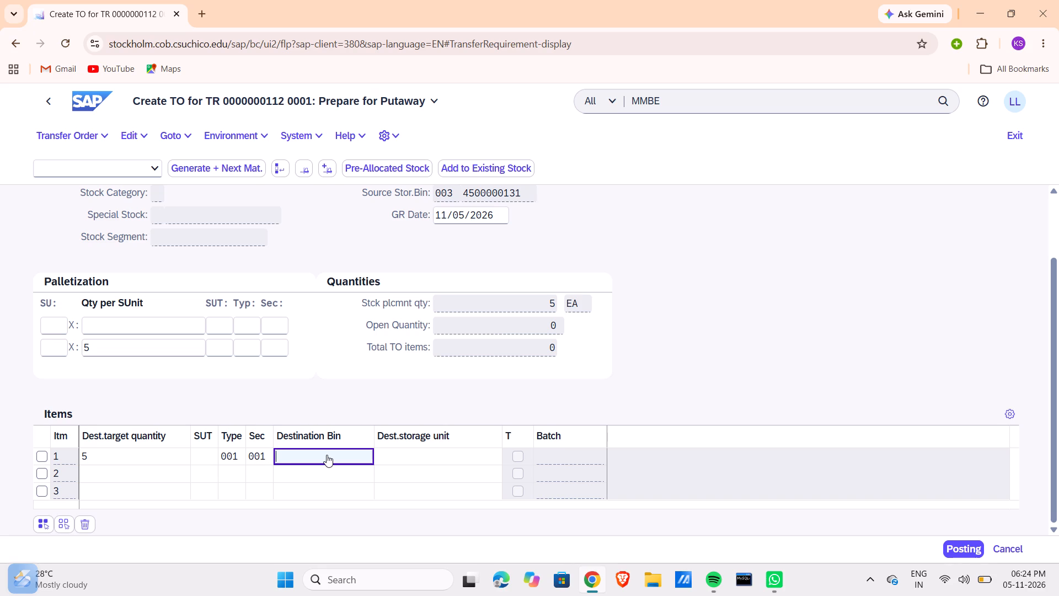
type("ST")
key("BackSpace")
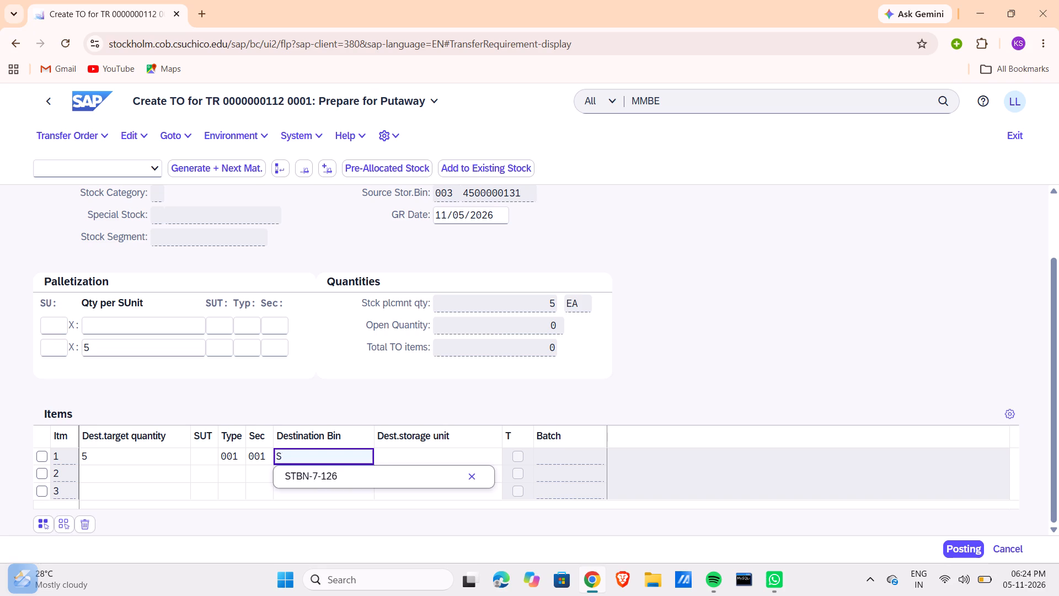
key("BackSpace")
key("BackSpace")
key("ctrl+v")
left_click(341, 471)
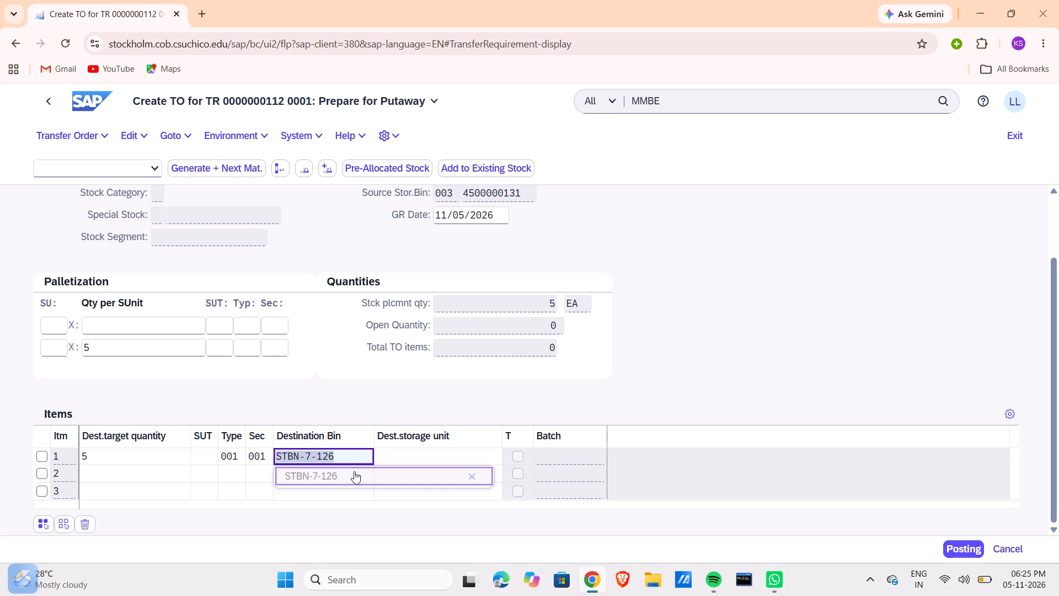
left_click(345, 459)
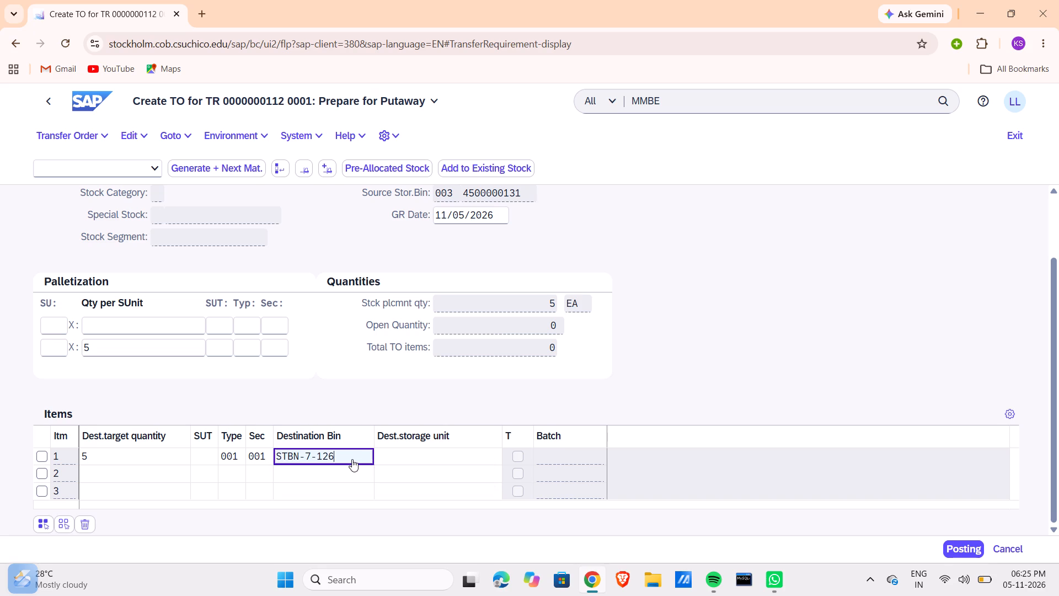
left_click(352, 459)
left_click(352, 459)
left_click(343, 471)
left_click(340, 450)
left_click(344, 475)
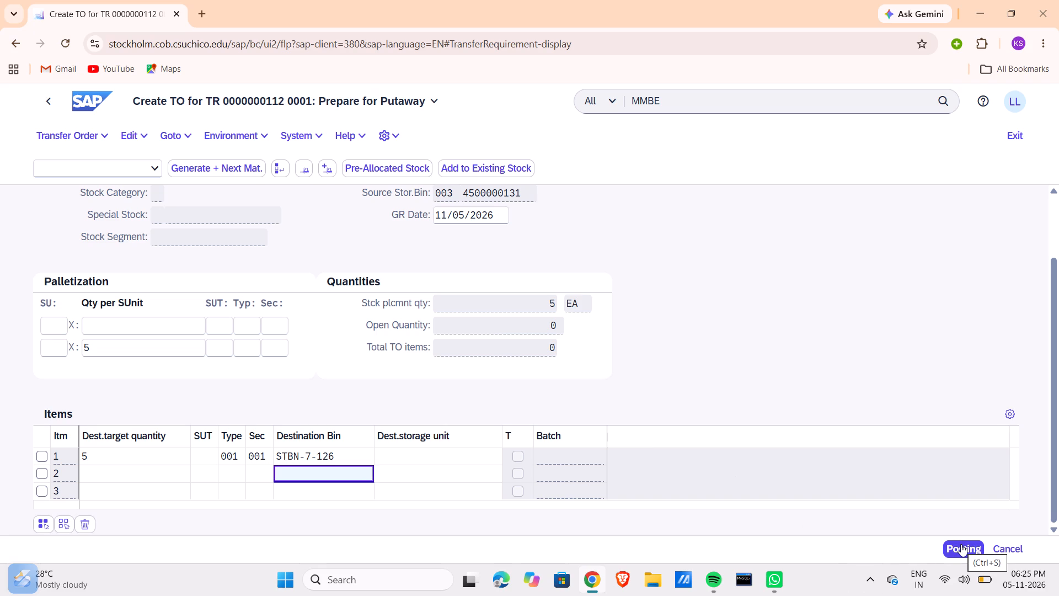
left_click(344, 452)
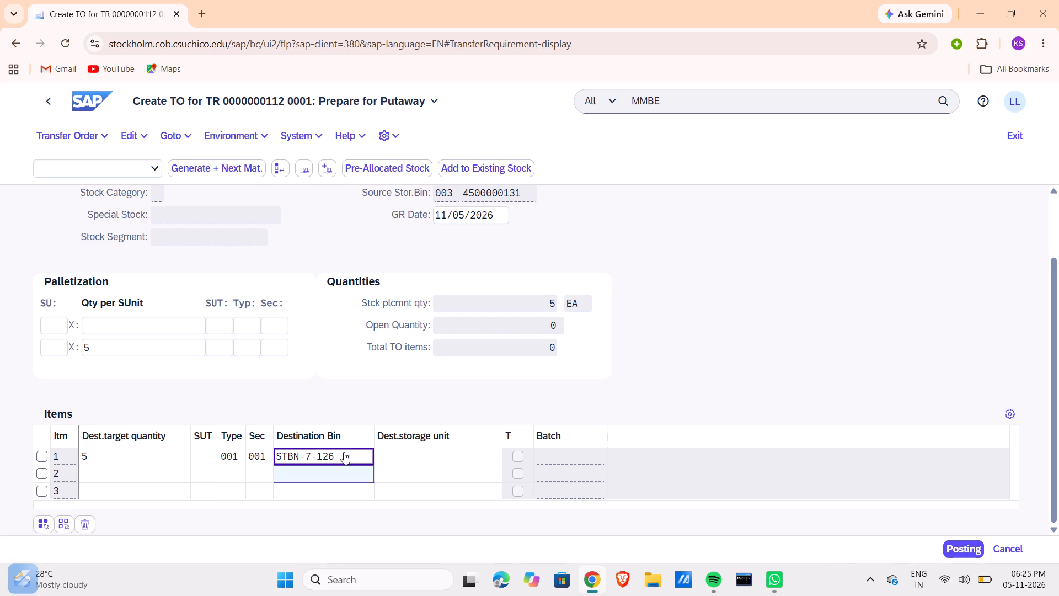
left_click(957, 545)
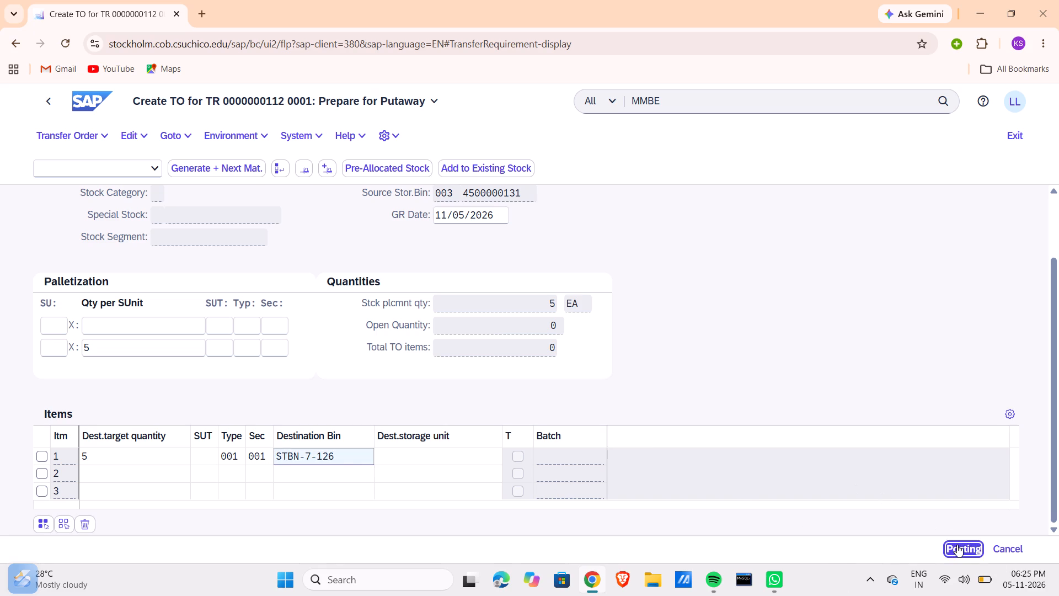
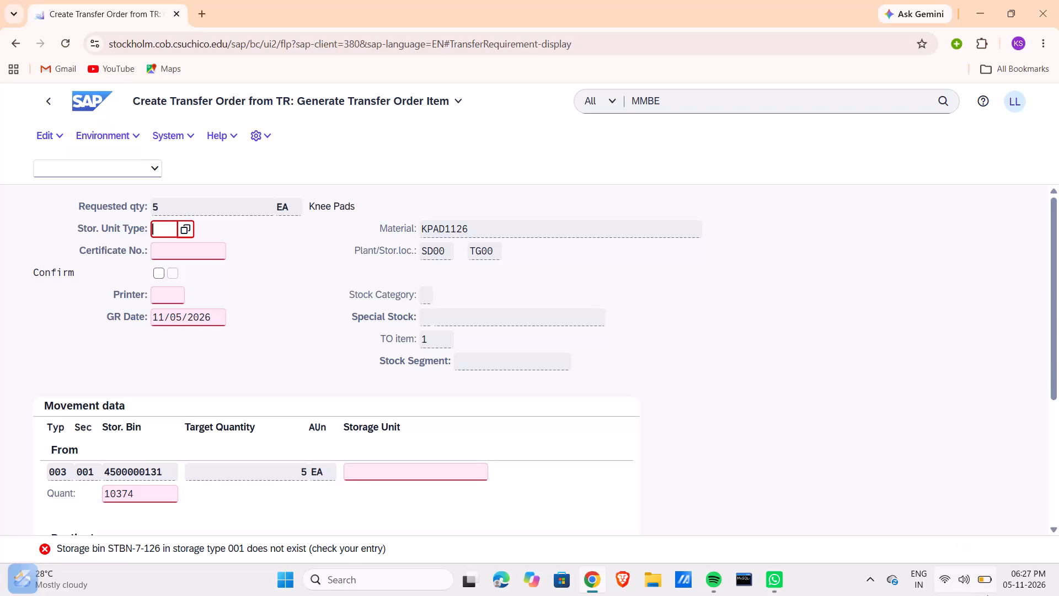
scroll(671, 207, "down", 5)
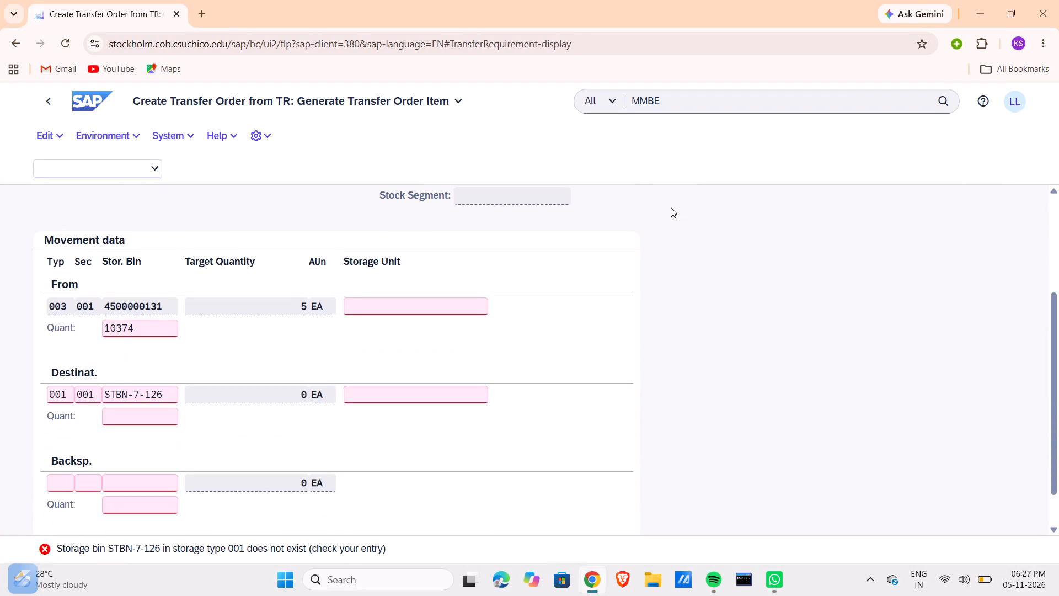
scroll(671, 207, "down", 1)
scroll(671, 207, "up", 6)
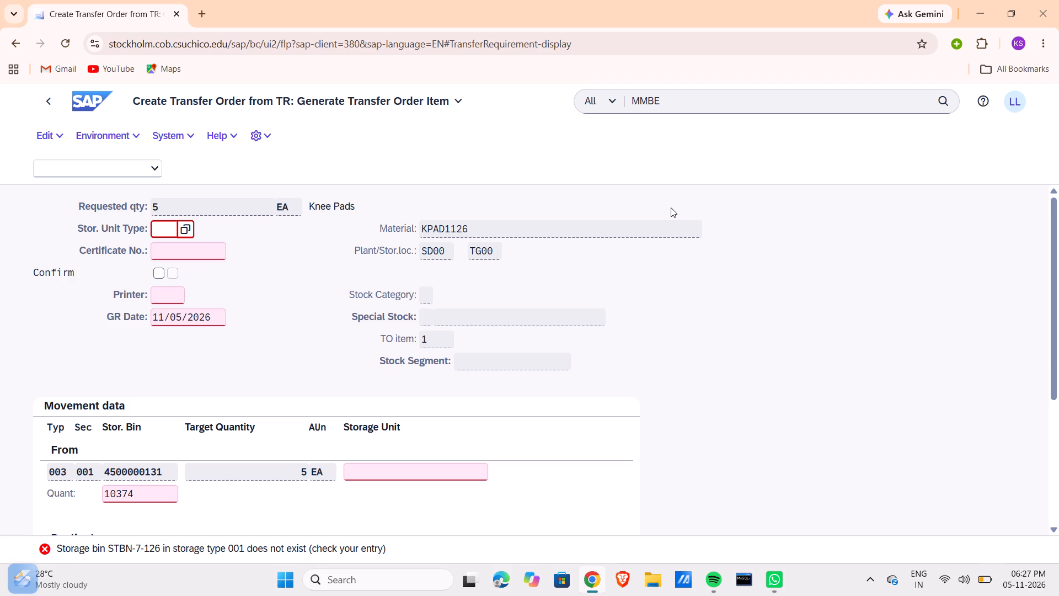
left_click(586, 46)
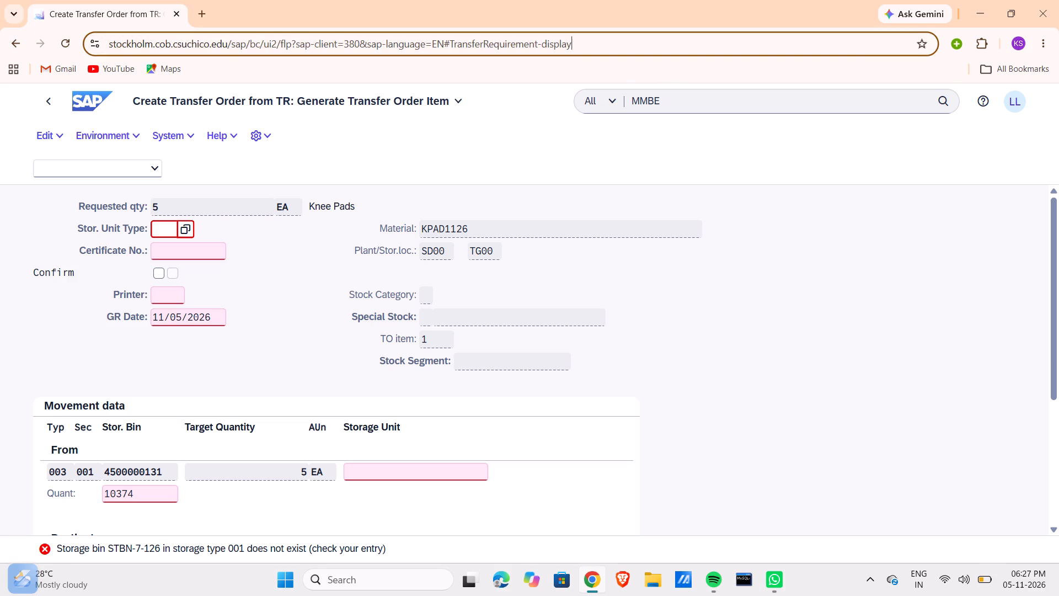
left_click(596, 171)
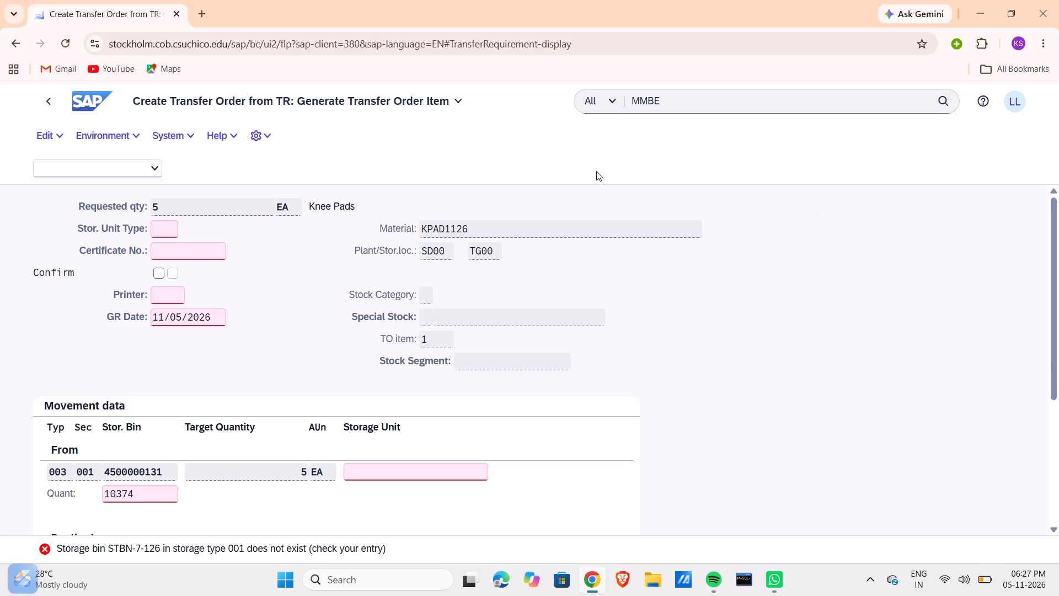
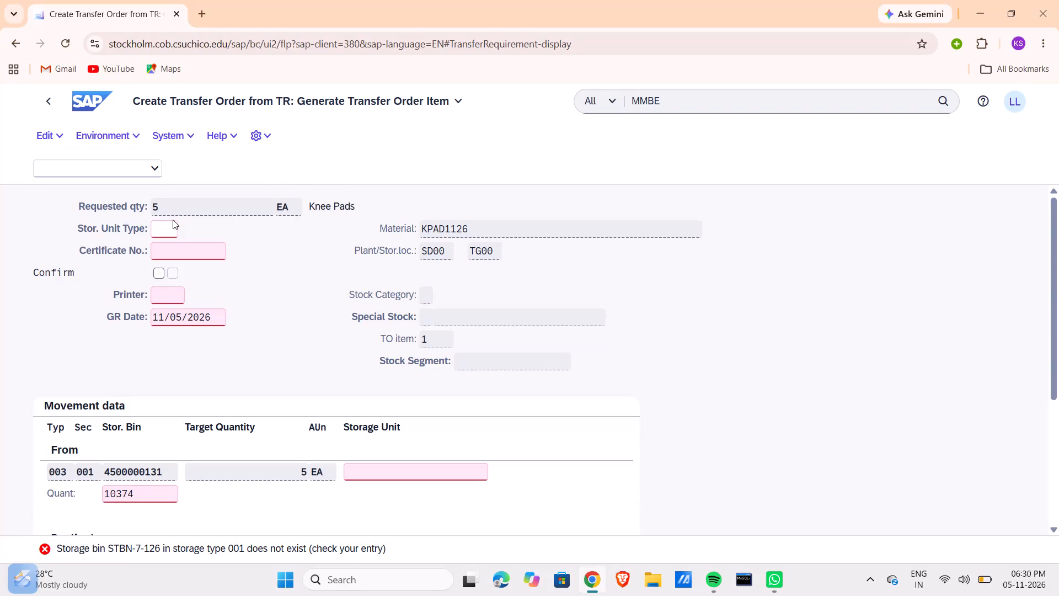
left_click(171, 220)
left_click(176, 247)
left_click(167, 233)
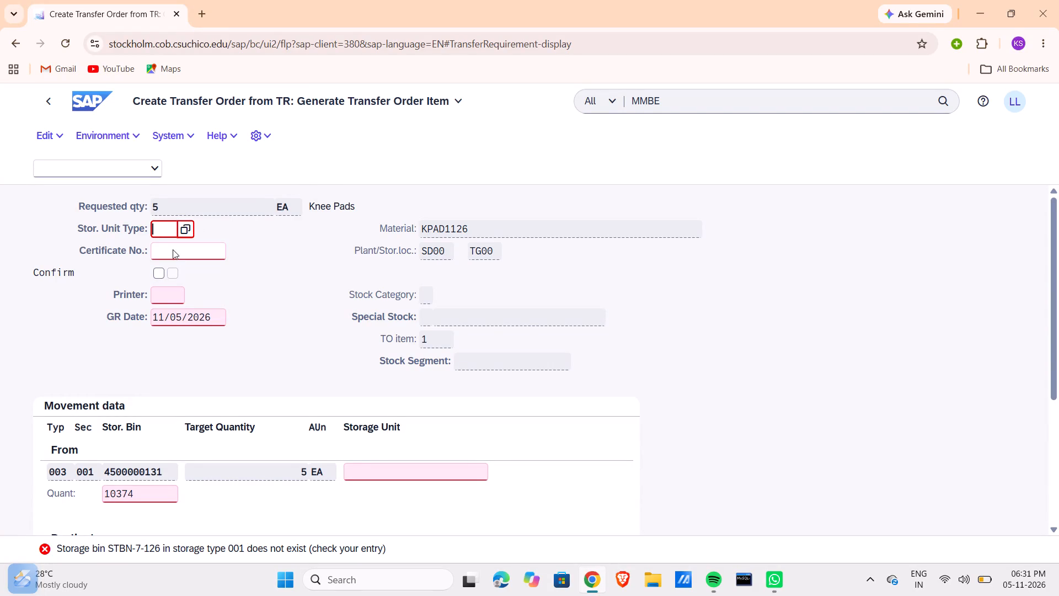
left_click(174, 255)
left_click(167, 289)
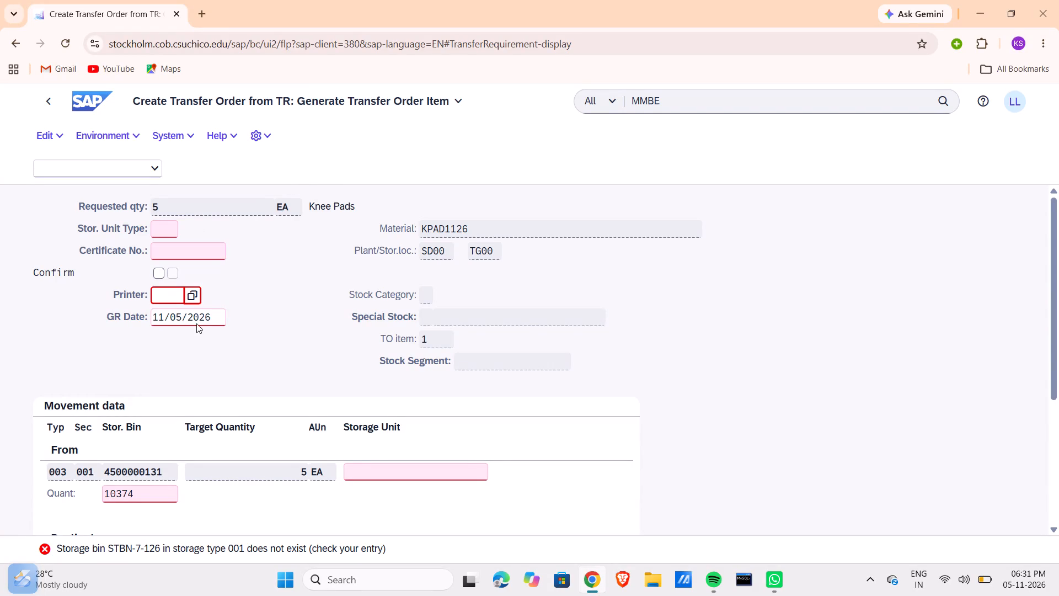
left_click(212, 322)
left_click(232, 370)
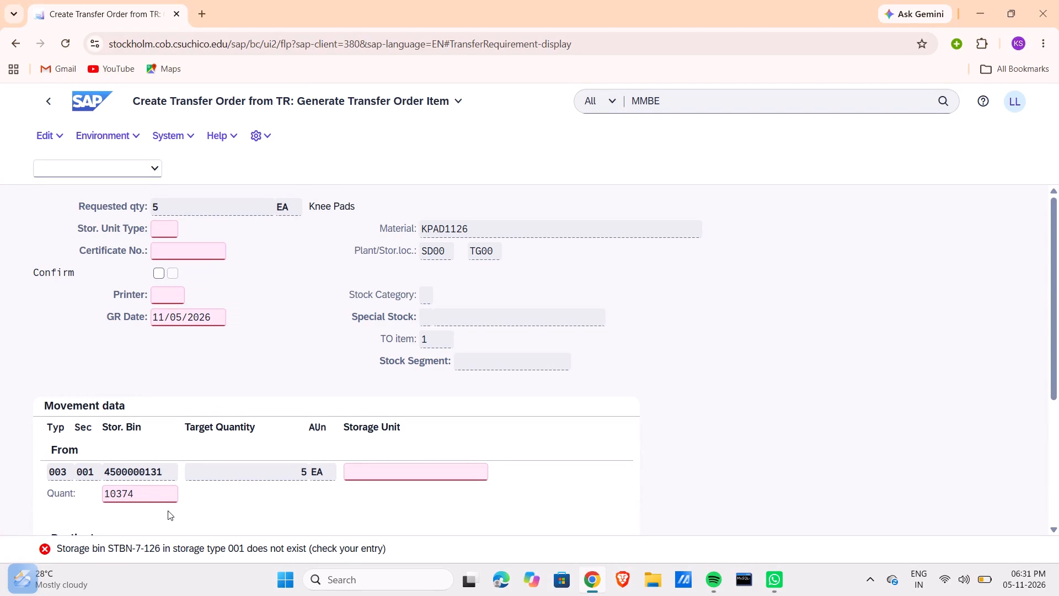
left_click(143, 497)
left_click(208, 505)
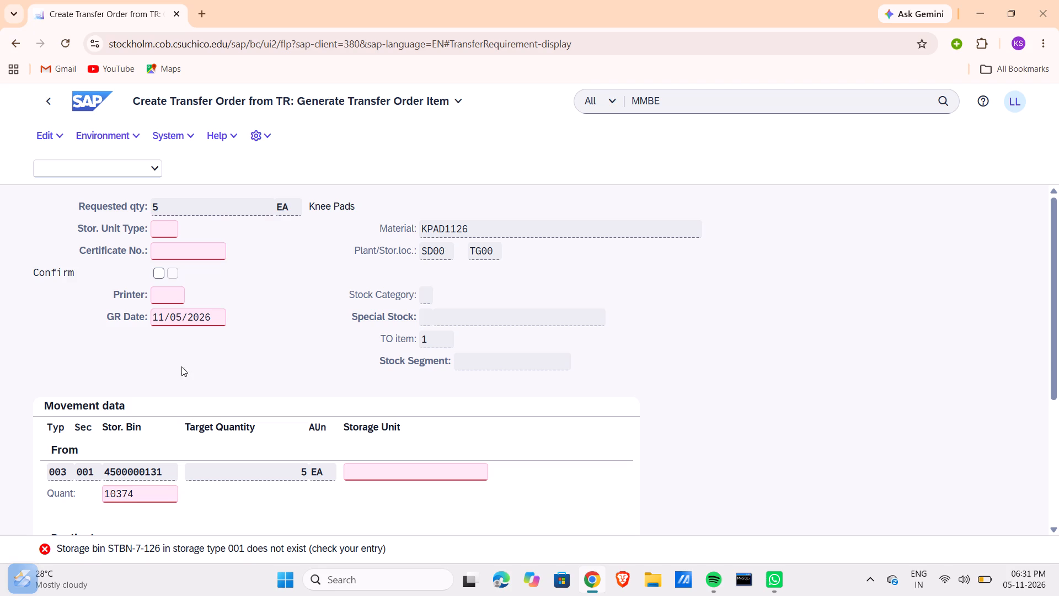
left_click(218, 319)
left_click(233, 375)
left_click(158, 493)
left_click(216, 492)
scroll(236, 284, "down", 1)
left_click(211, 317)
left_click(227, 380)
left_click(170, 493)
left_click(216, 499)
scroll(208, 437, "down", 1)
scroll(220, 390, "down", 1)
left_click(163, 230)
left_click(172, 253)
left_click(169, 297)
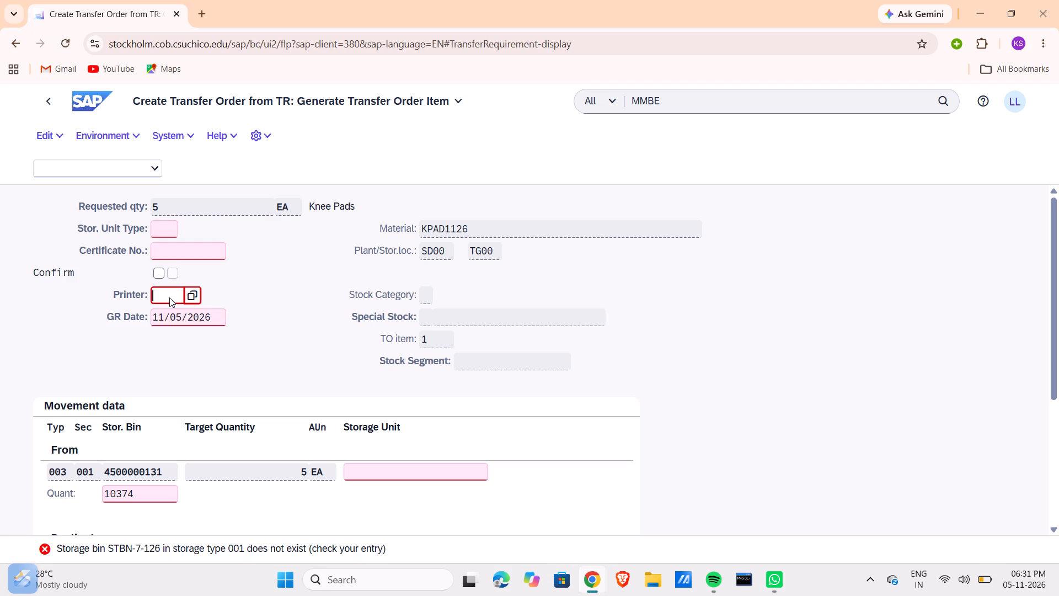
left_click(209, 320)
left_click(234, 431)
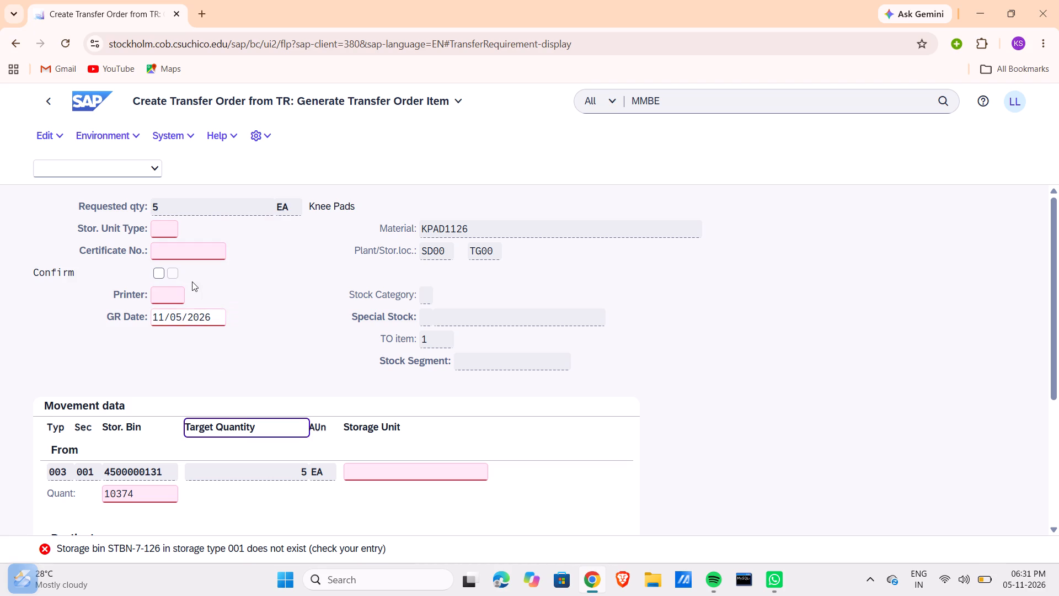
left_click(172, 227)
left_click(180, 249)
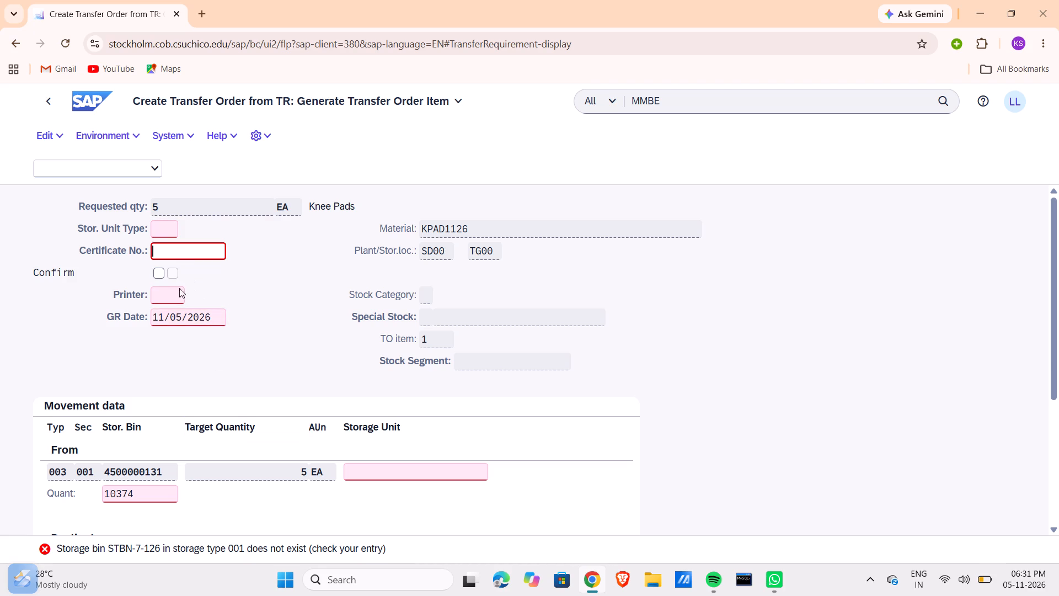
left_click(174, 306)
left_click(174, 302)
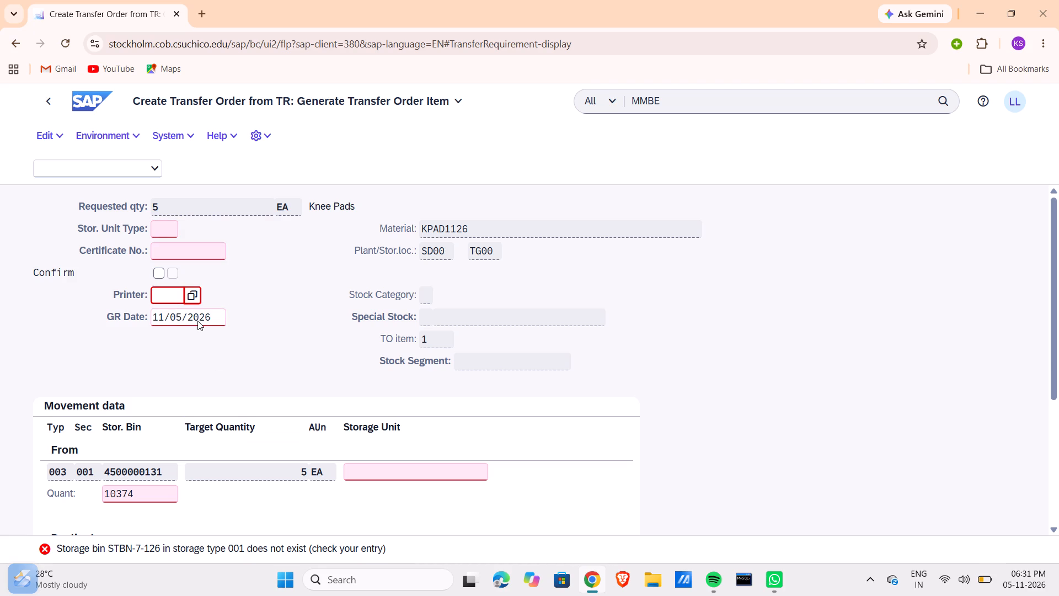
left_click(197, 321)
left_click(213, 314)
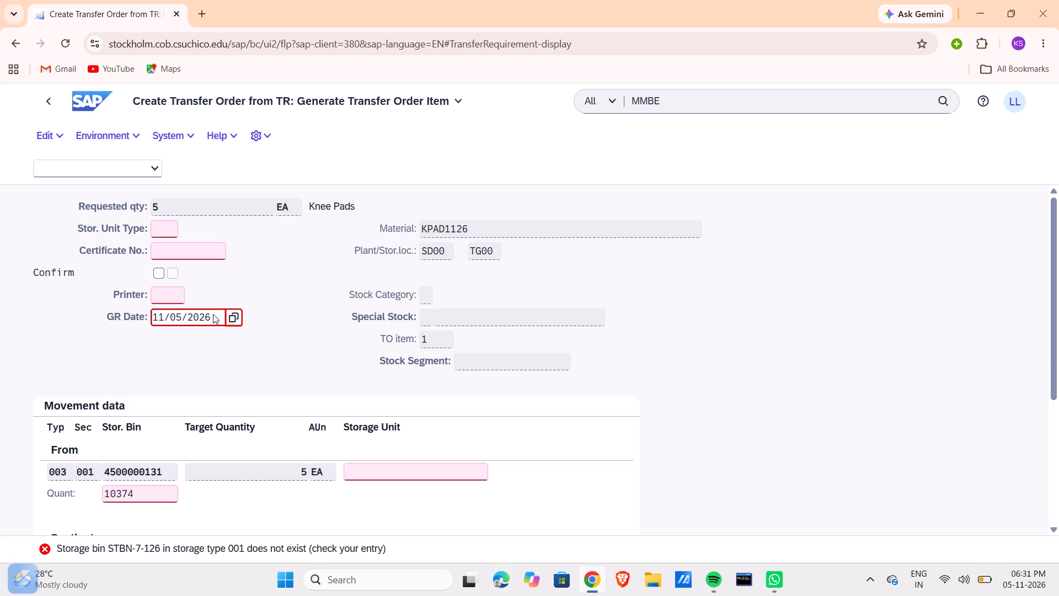